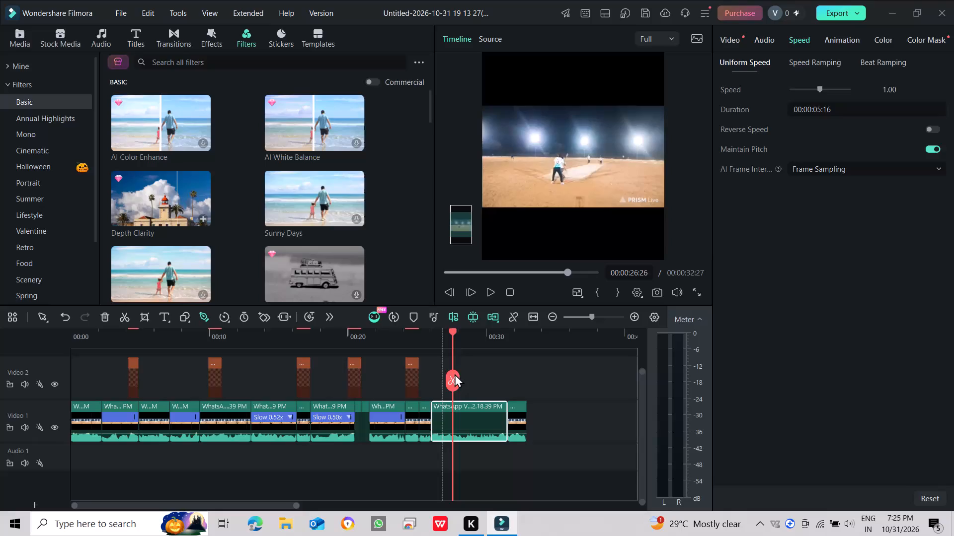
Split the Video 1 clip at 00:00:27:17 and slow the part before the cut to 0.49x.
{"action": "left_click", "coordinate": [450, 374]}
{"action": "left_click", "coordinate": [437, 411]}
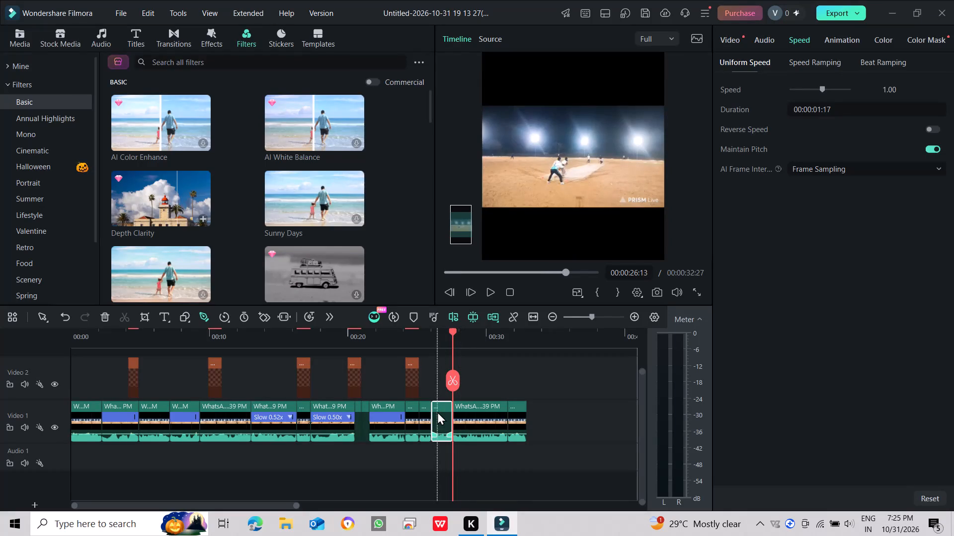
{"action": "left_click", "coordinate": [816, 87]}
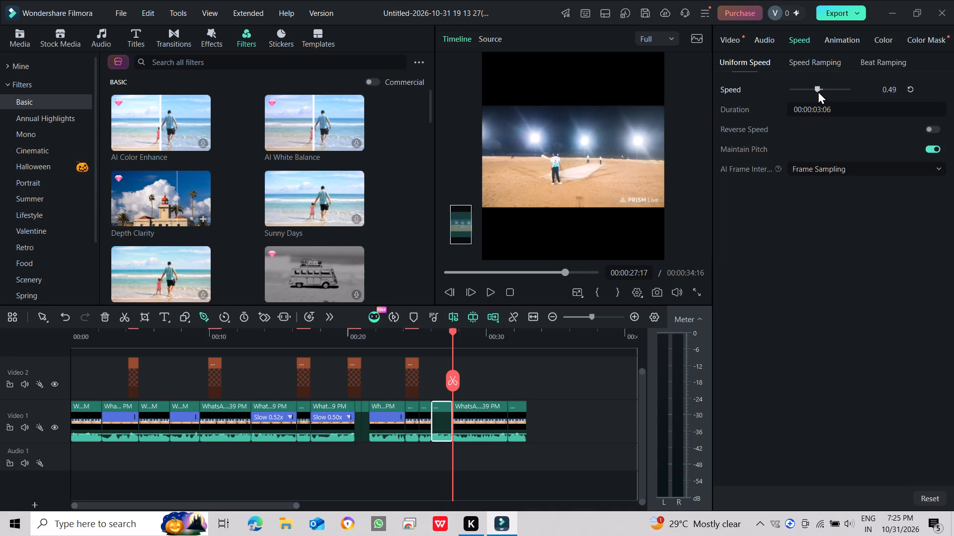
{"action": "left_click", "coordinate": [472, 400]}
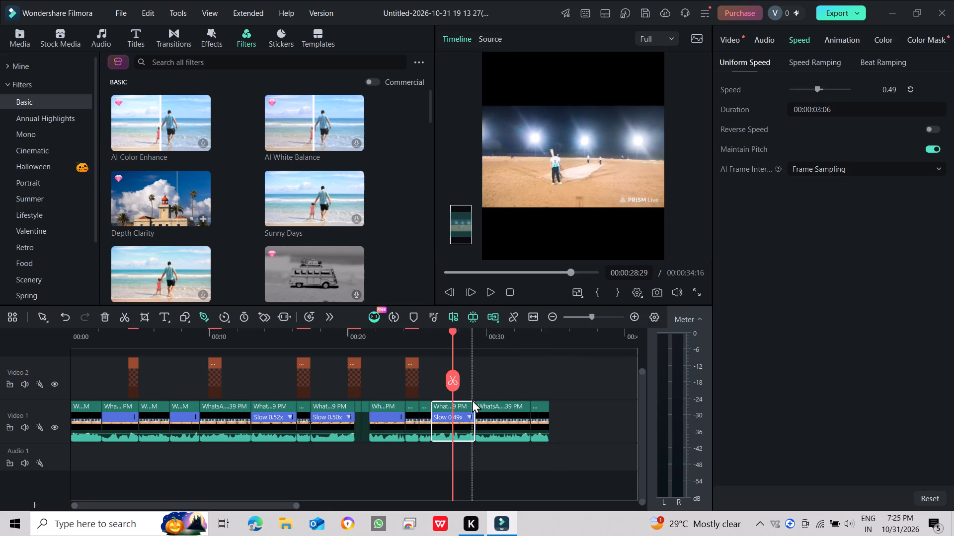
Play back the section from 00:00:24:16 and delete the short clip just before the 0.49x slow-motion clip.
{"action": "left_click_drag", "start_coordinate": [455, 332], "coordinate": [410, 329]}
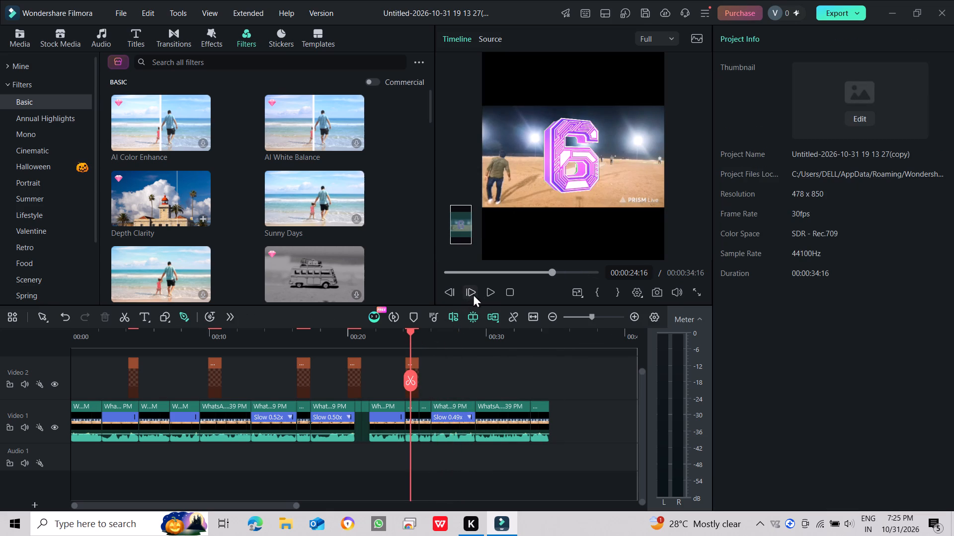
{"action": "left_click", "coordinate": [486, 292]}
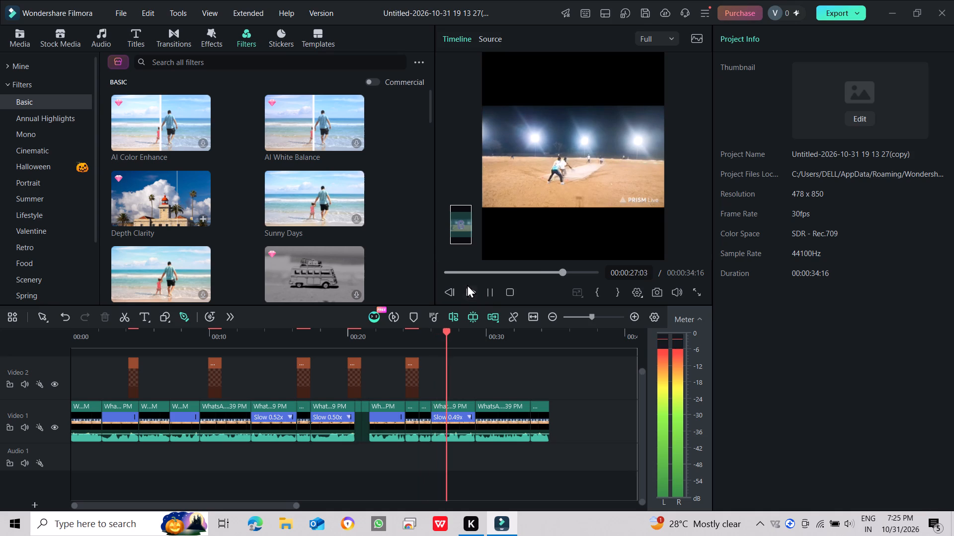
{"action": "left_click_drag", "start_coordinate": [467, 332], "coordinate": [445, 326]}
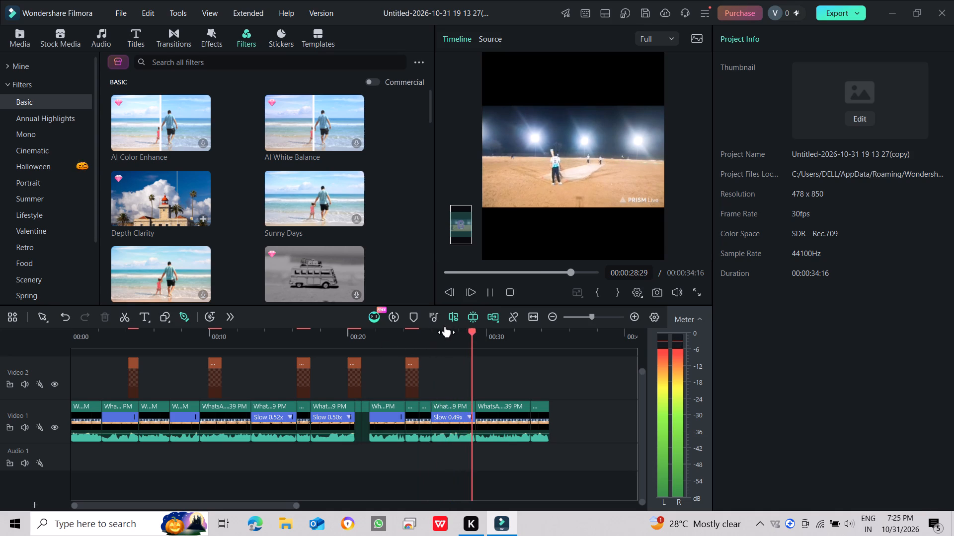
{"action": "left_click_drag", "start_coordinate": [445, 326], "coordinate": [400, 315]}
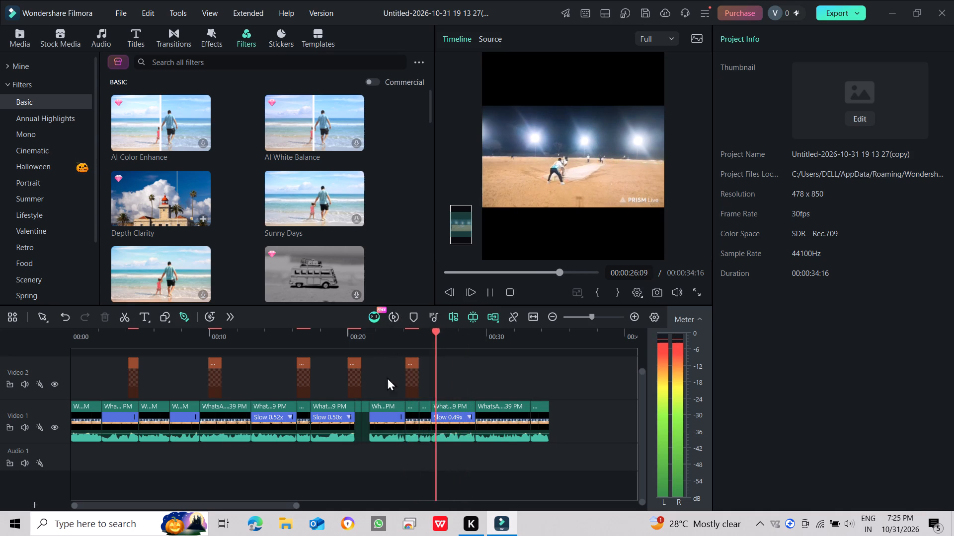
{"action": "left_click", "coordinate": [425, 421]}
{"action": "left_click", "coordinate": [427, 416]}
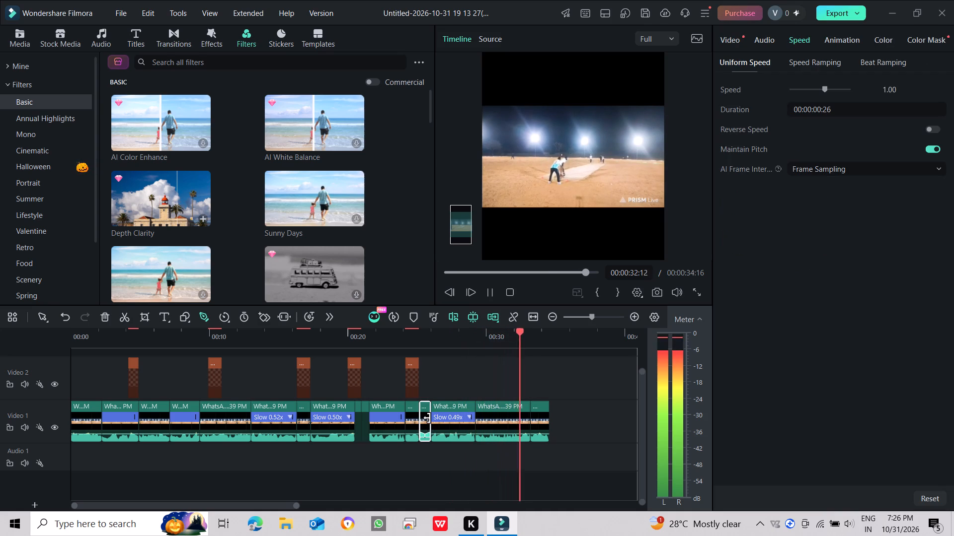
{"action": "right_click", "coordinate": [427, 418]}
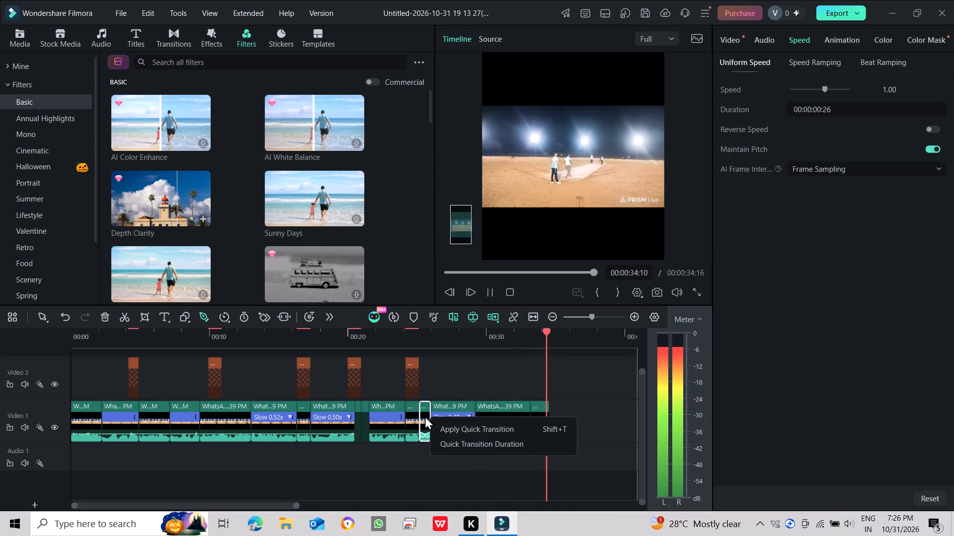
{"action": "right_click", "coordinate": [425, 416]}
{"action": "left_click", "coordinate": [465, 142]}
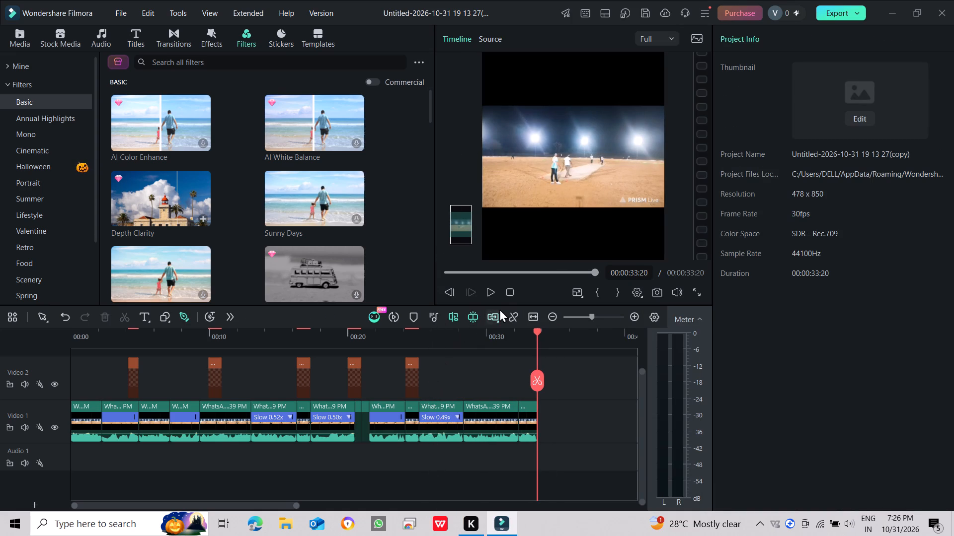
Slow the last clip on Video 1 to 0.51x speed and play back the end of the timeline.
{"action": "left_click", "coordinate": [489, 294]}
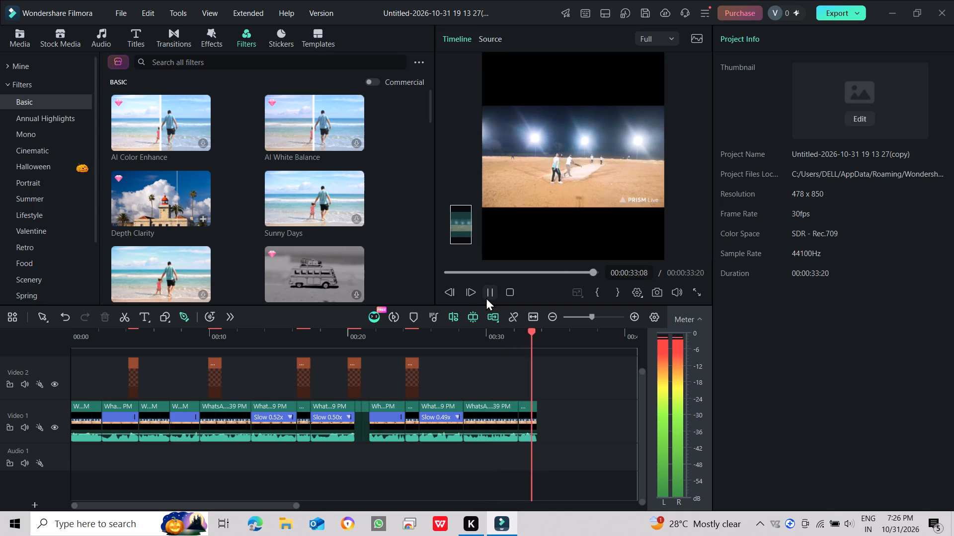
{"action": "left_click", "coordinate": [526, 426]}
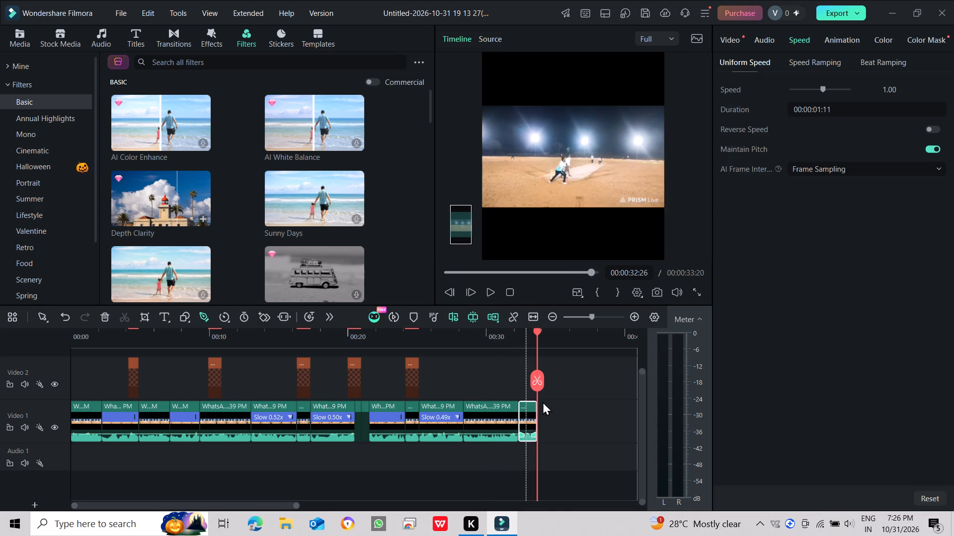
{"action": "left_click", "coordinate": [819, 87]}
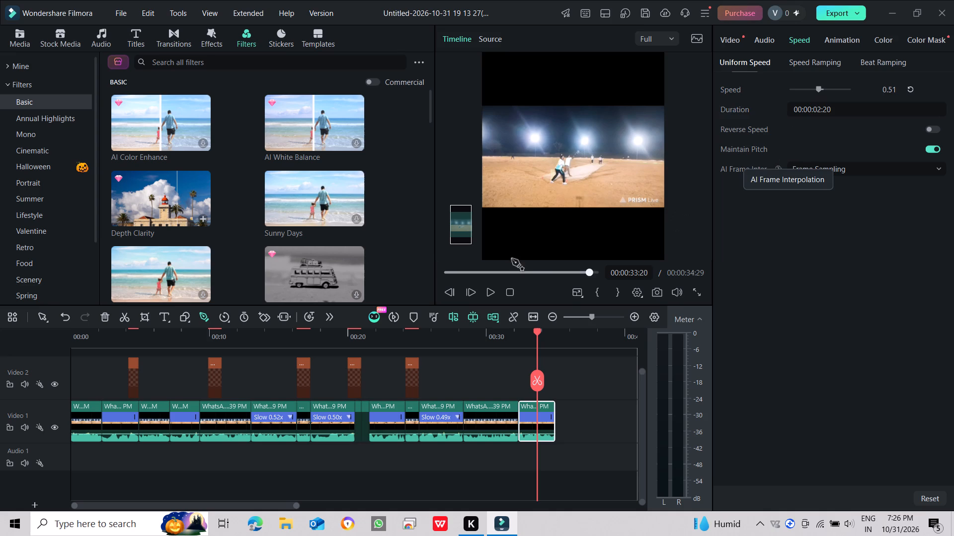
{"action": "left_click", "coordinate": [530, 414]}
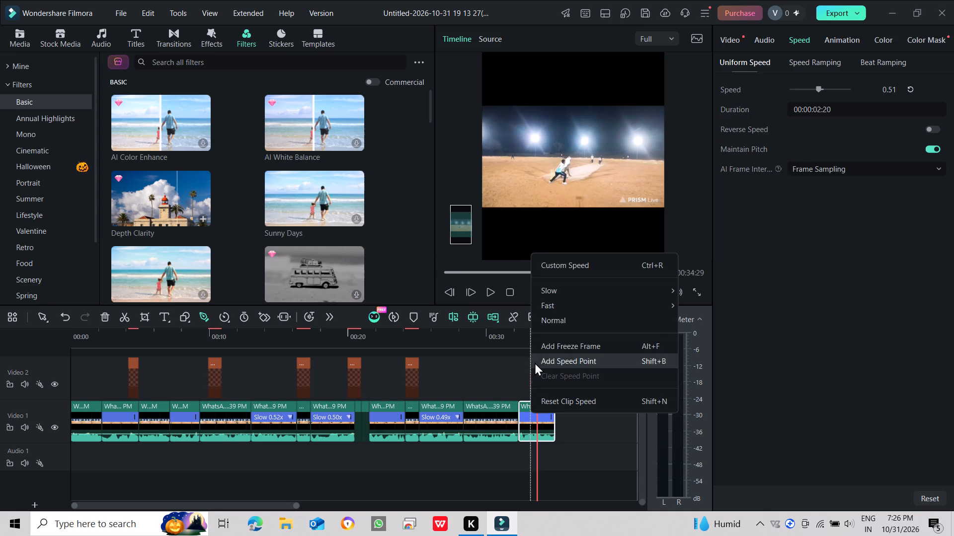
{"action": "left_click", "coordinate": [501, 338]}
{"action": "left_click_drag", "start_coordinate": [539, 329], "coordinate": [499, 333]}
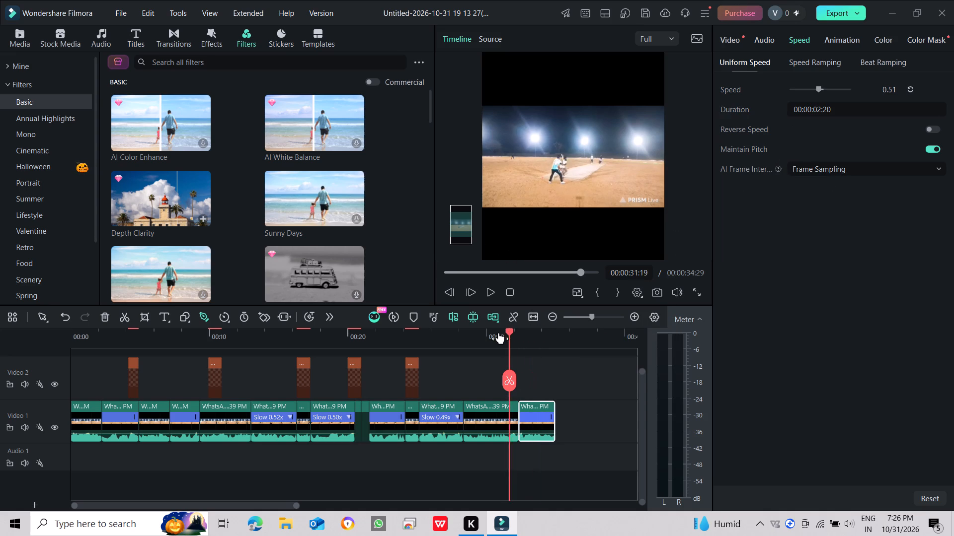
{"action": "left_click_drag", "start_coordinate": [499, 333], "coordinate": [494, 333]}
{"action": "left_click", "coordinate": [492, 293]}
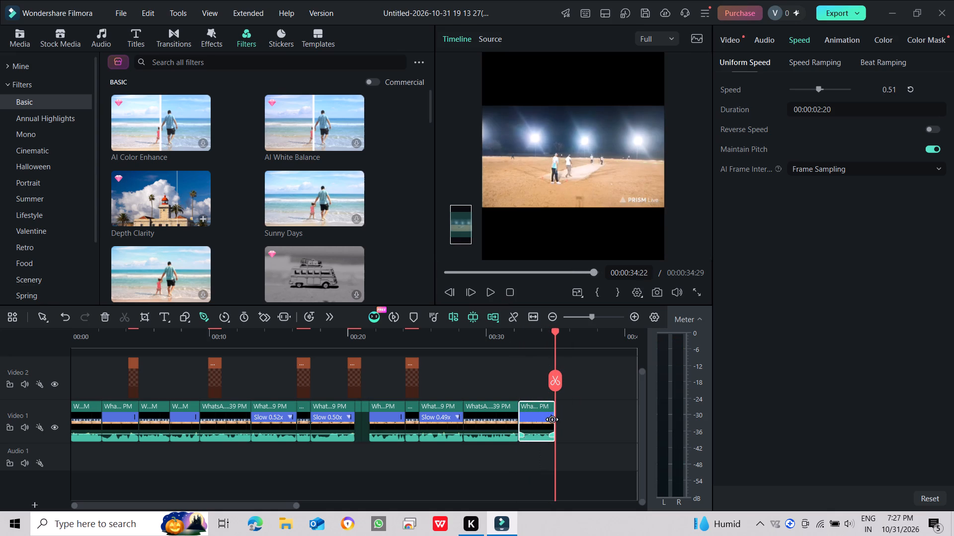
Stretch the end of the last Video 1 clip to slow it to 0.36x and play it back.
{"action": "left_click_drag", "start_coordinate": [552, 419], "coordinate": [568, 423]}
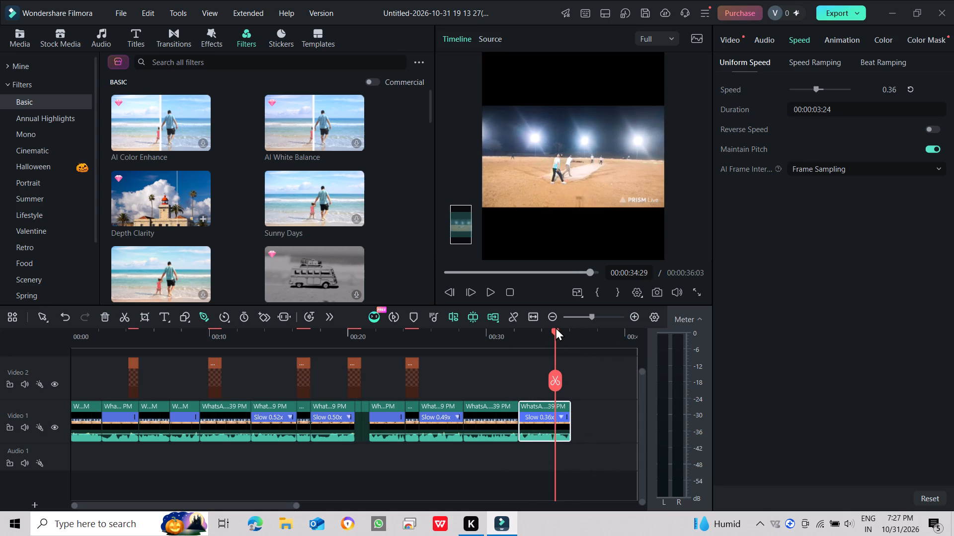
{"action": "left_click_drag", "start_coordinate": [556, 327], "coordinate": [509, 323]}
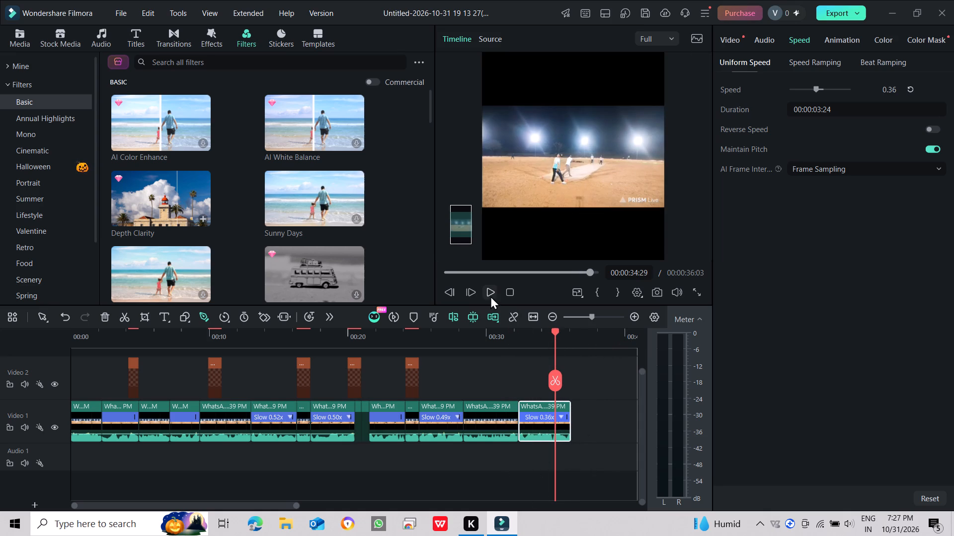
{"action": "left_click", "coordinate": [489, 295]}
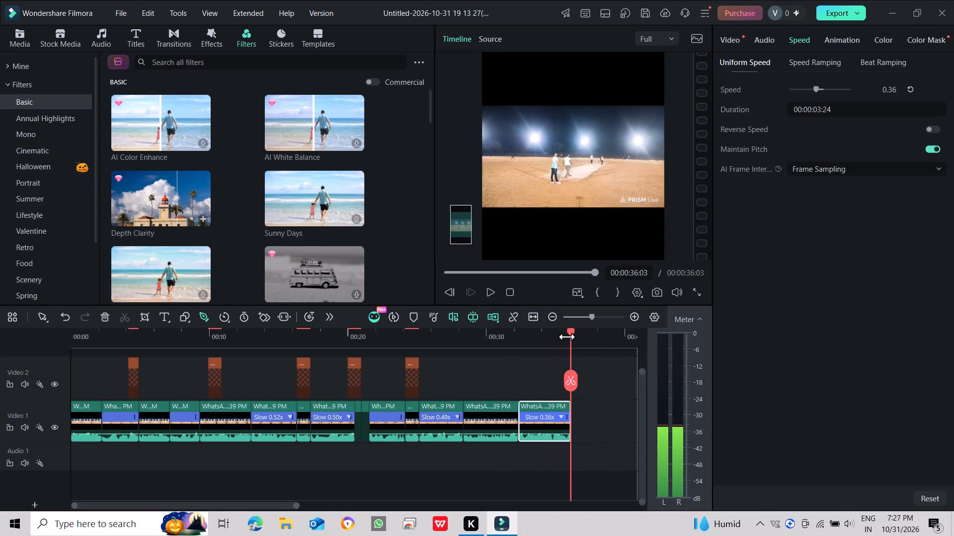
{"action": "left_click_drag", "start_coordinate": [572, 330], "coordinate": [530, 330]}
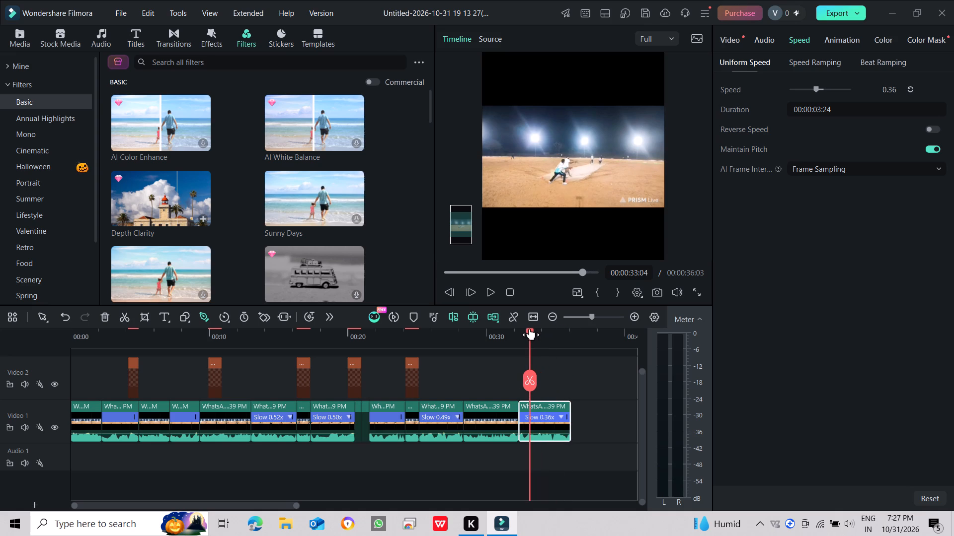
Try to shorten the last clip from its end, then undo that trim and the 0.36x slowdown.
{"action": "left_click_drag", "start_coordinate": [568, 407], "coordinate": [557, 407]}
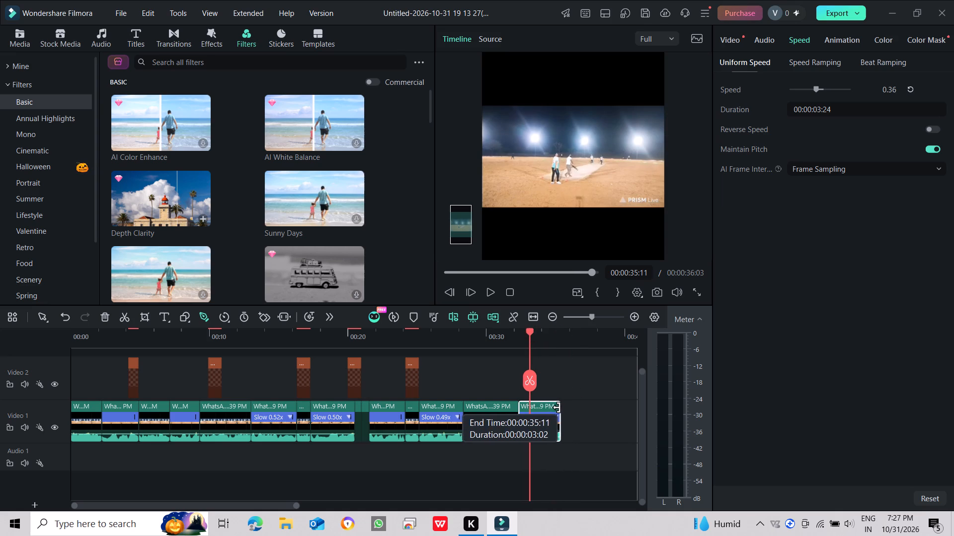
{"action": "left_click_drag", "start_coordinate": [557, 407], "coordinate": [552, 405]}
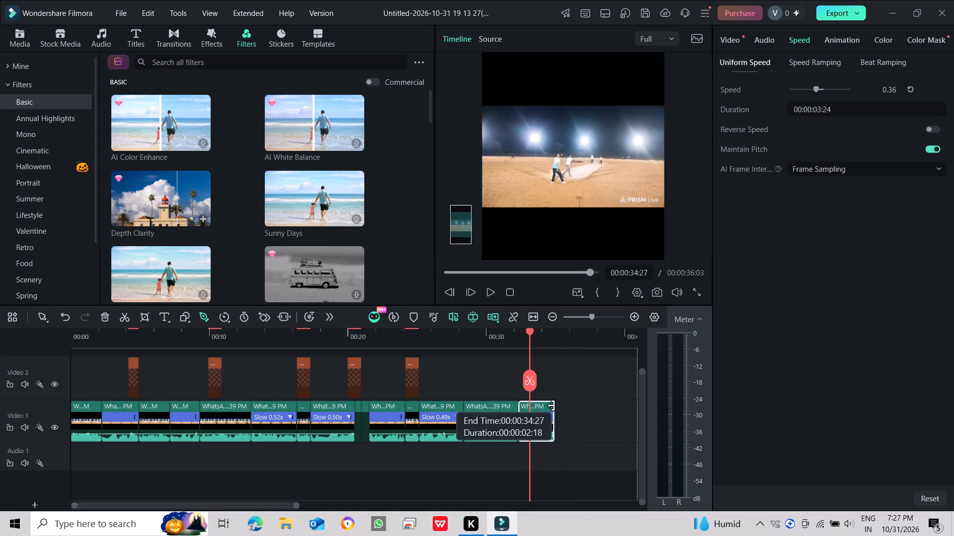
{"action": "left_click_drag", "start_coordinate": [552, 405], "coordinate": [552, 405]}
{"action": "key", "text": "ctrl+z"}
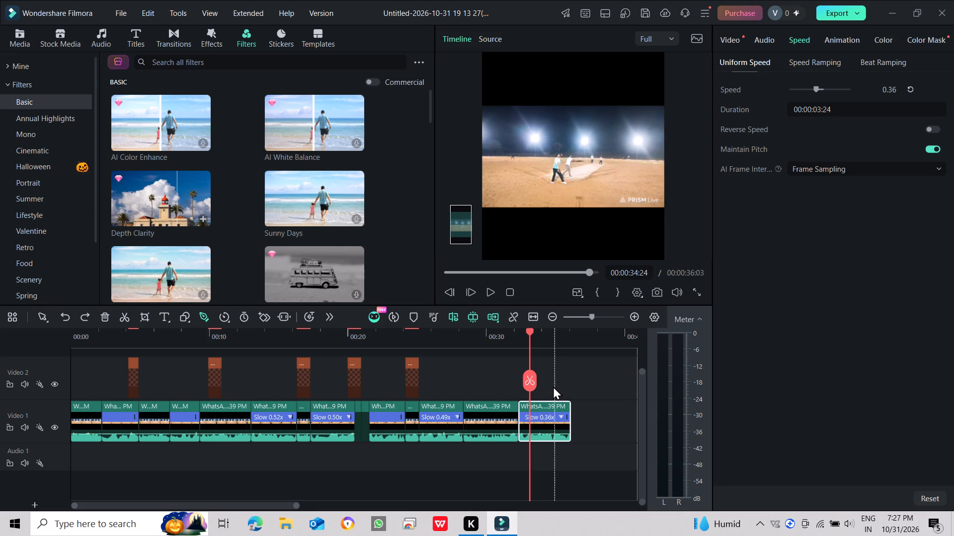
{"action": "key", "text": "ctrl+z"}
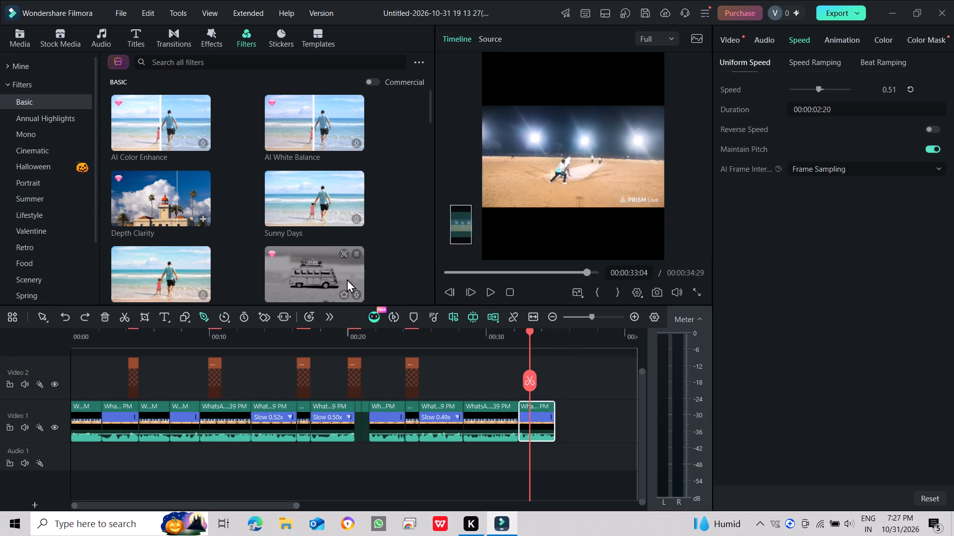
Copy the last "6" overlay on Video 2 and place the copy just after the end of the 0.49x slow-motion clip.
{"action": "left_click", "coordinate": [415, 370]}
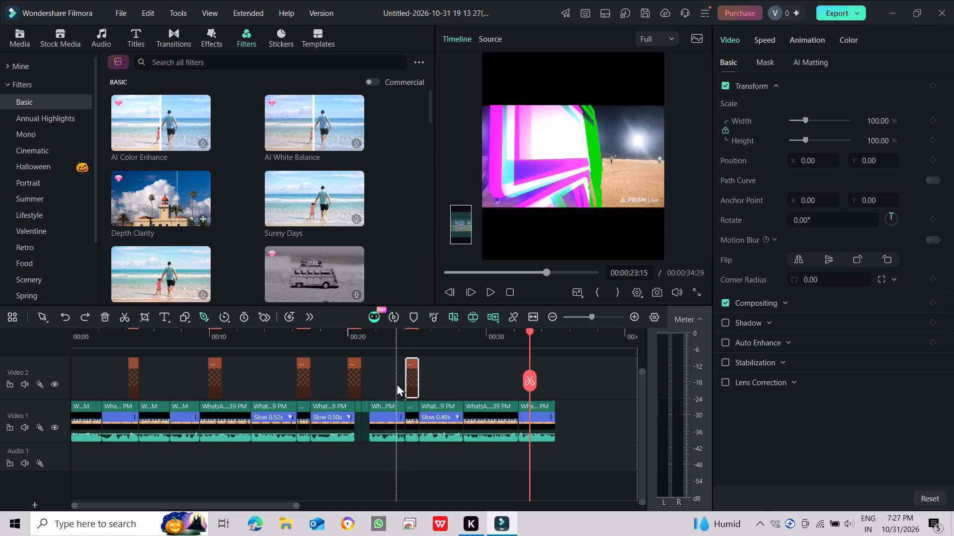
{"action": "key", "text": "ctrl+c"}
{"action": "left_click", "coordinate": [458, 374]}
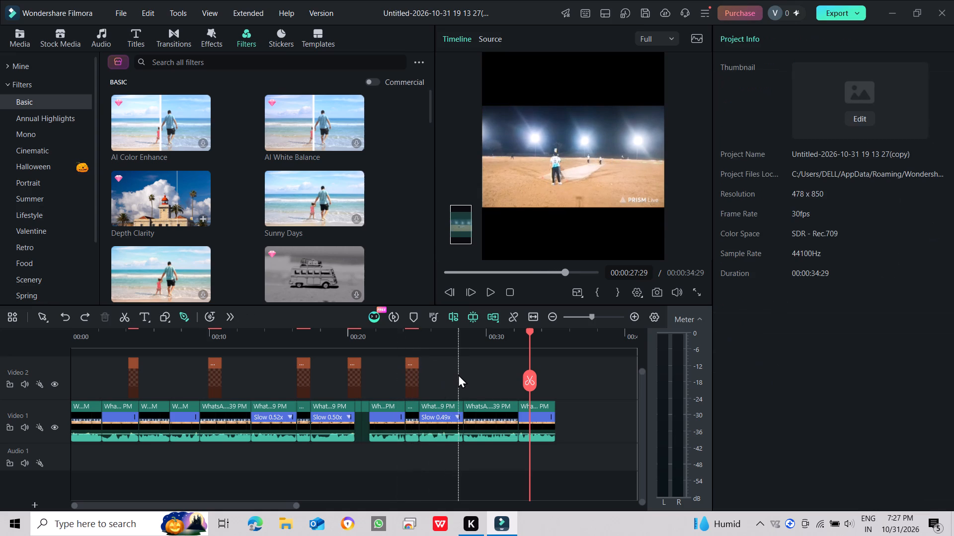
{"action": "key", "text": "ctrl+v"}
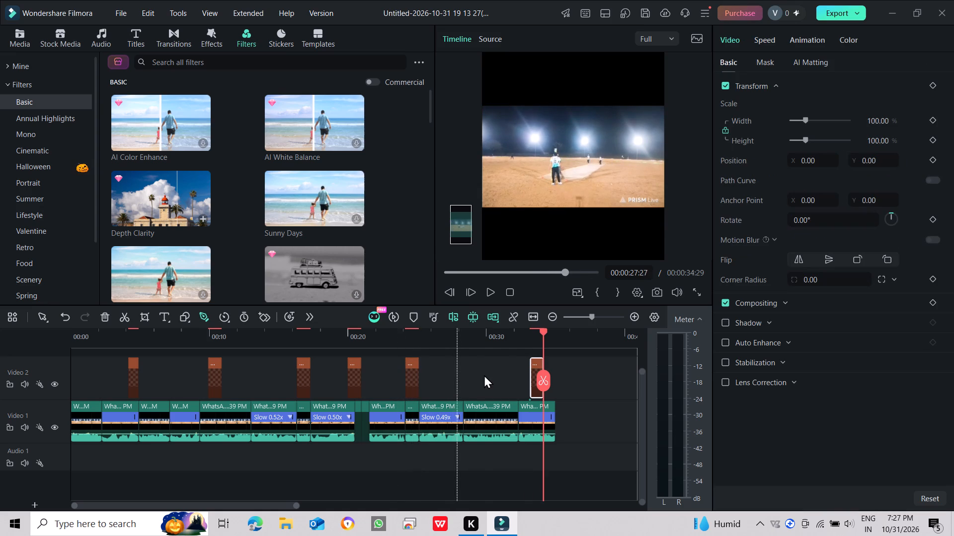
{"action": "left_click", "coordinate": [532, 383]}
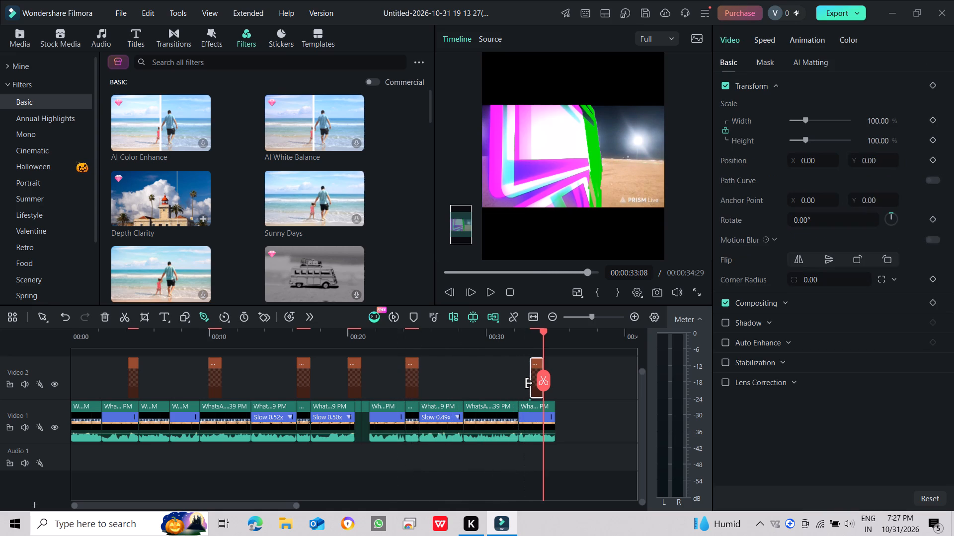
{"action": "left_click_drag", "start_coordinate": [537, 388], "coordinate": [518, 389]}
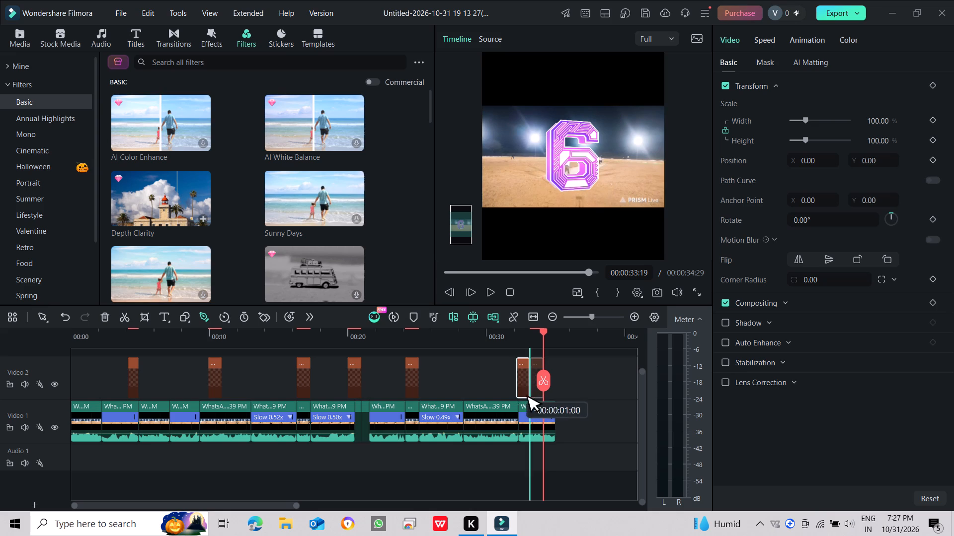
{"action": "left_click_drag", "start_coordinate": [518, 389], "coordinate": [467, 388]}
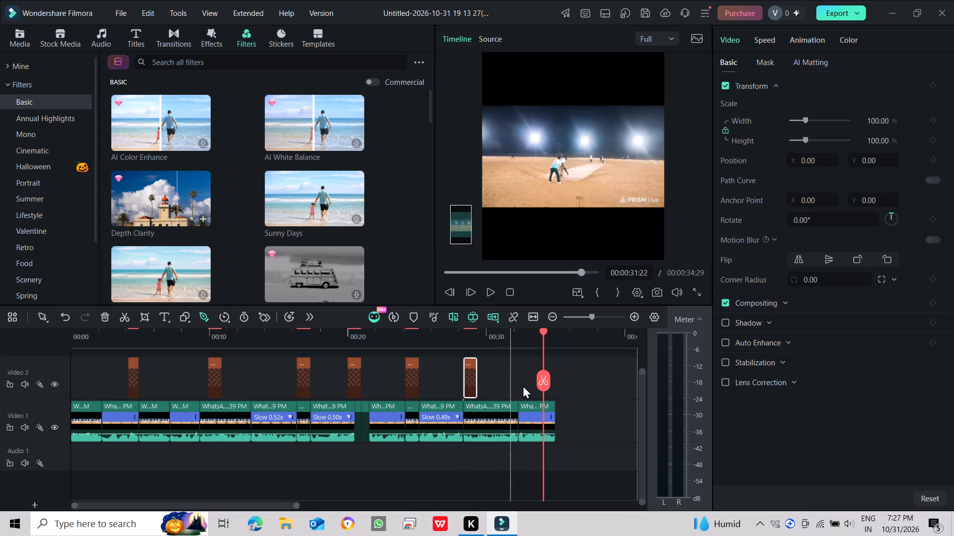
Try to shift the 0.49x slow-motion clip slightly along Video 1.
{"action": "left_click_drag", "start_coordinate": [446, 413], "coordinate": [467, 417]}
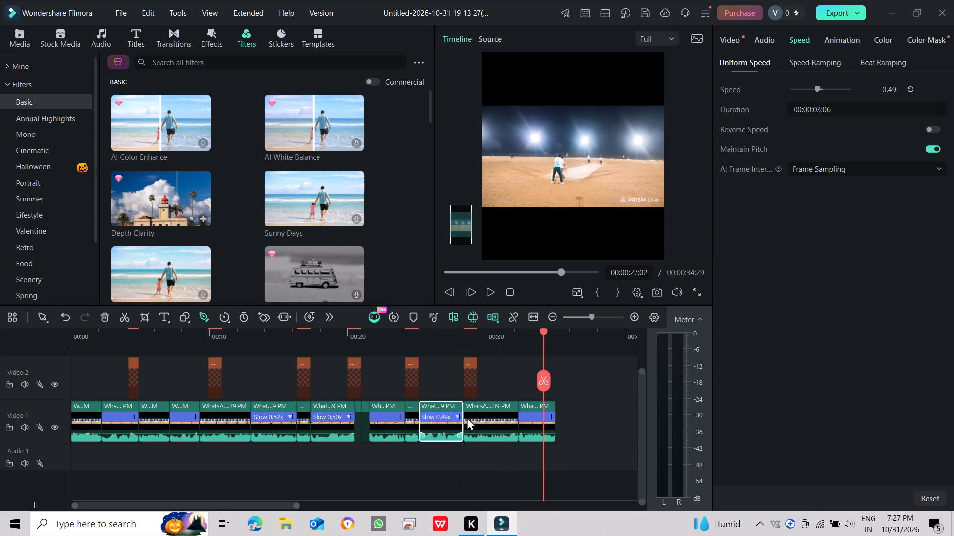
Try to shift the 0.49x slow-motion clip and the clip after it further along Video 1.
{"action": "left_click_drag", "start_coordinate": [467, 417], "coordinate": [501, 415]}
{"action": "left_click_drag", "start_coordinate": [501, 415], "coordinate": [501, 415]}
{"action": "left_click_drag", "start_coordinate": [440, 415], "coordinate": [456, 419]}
Undo the recent edits back to before the long clip near the end of Video 1 was split and slowed.
{"action": "key", "text": "ctrl+z"}
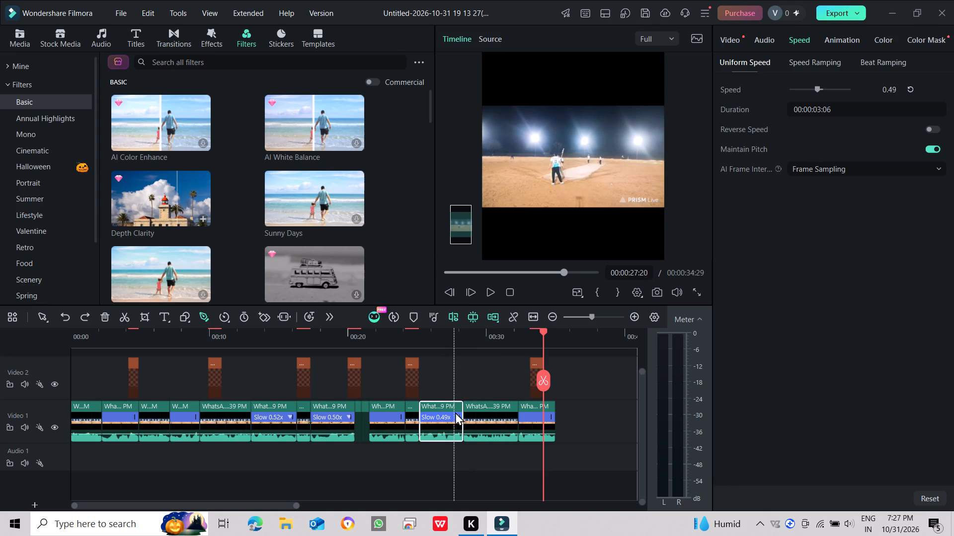
{"action": "key", "text": "ctrl+z"}
{"action": "key", "text": "ctrl+z"}
{"action": "key", "text": "ctrl+z"}
{"action": "key", "text": "ctrl+z"}
{"action": "key", "text": "ctrl+z"}
{"action": "key", "text": "ctrl+z"}
{"action": "key", "text": "ctrl+z"}
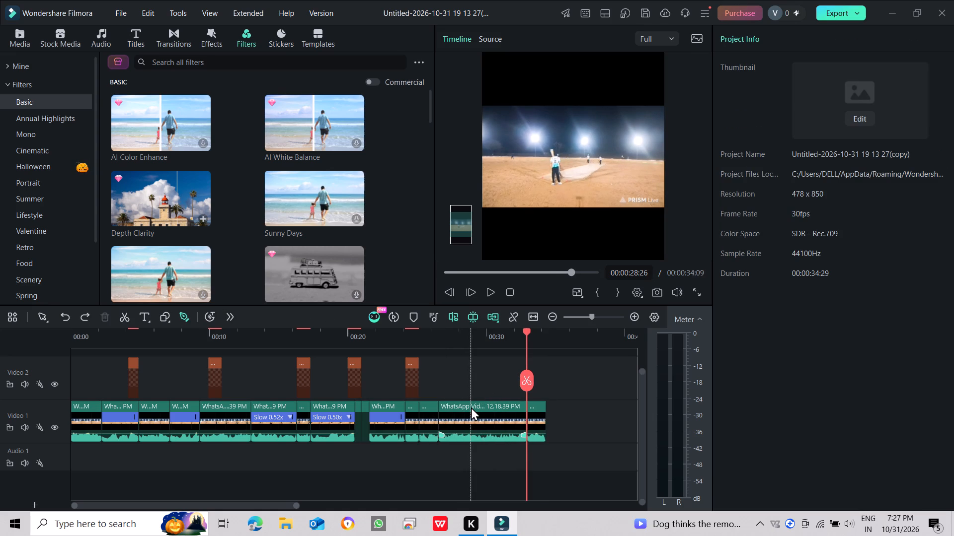
{"action": "key", "text": "ctrl+z"}
{"action": "key", "text": "ctrl+z"}
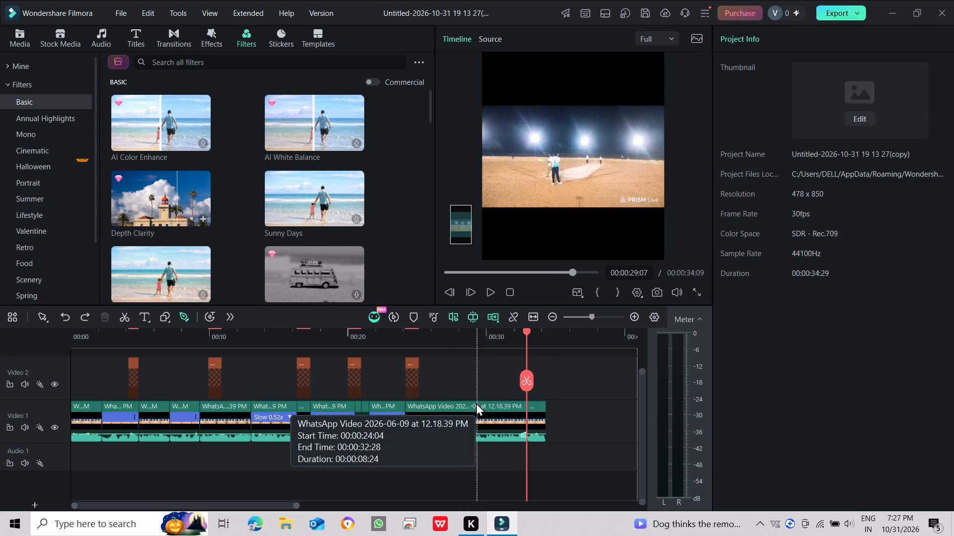
{"action": "left_click", "coordinate": [428, 368]}
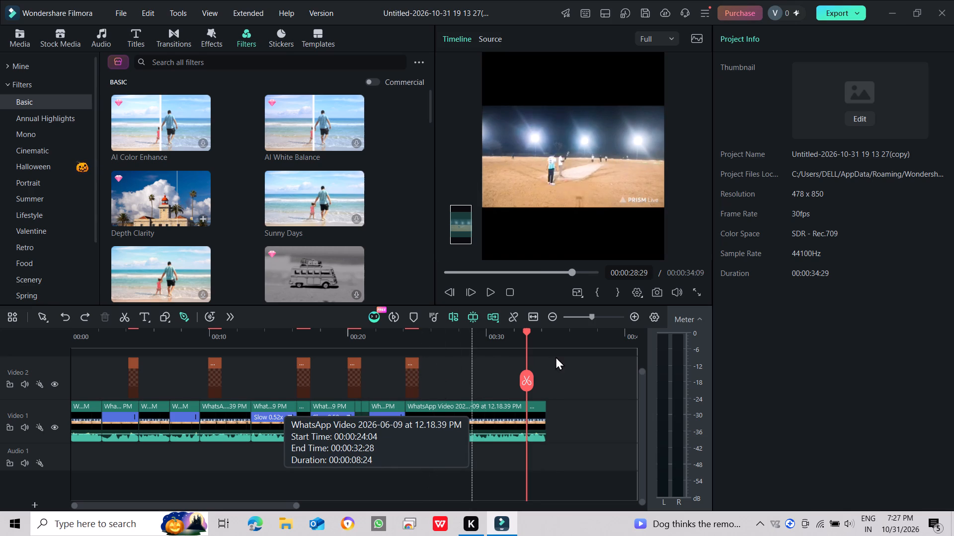
Trim the end of the long unsplit clip on Video 1 to a duration of 00:00:08:08.
{"action": "left_click_drag", "start_coordinate": [523, 425], "coordinate": [516, 437]}
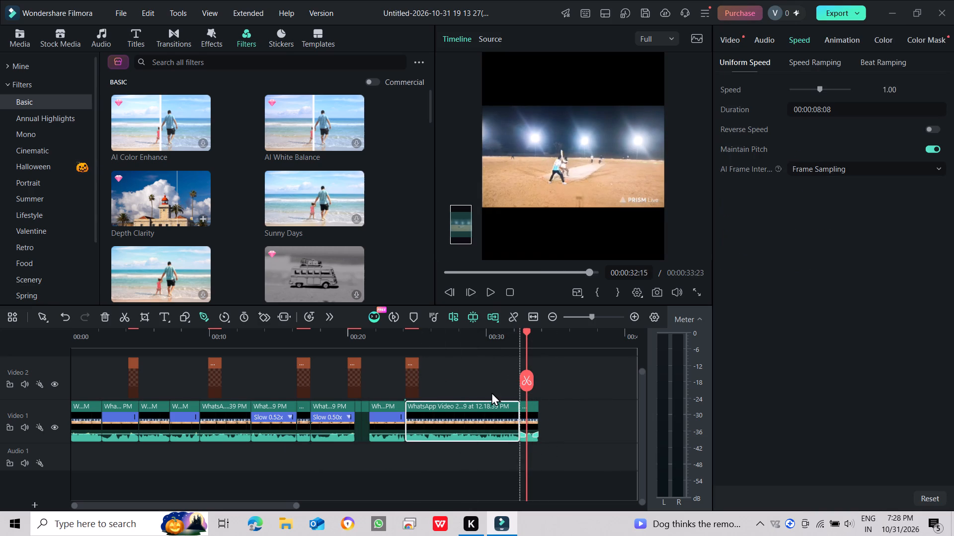
Play back and scrub through the shortened clip on Video 1 to review the cricket action.
{"action": "left_click", "coordinate": [490, 292]}
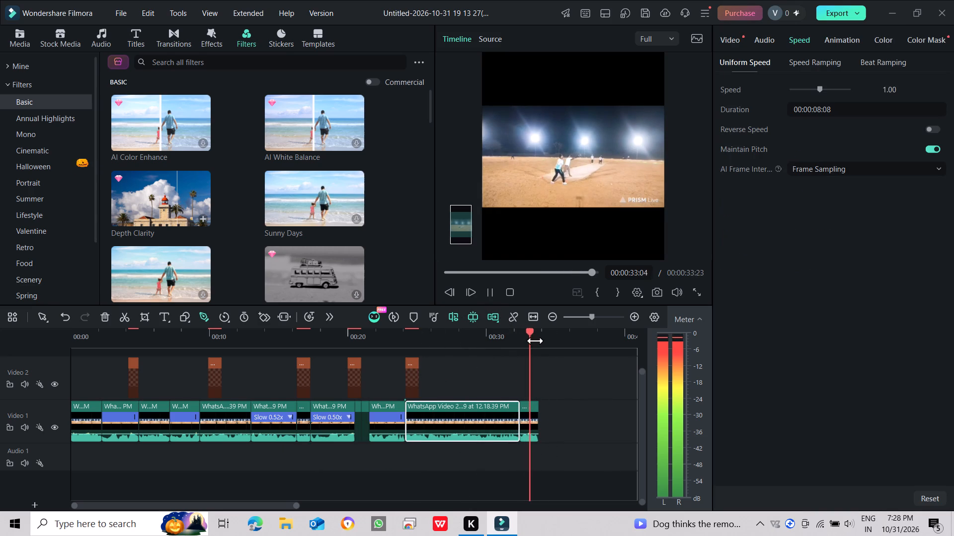
{"action": "left_click_drag", "start_coordinate": [535, 340], "coordinate": [392, 332]}
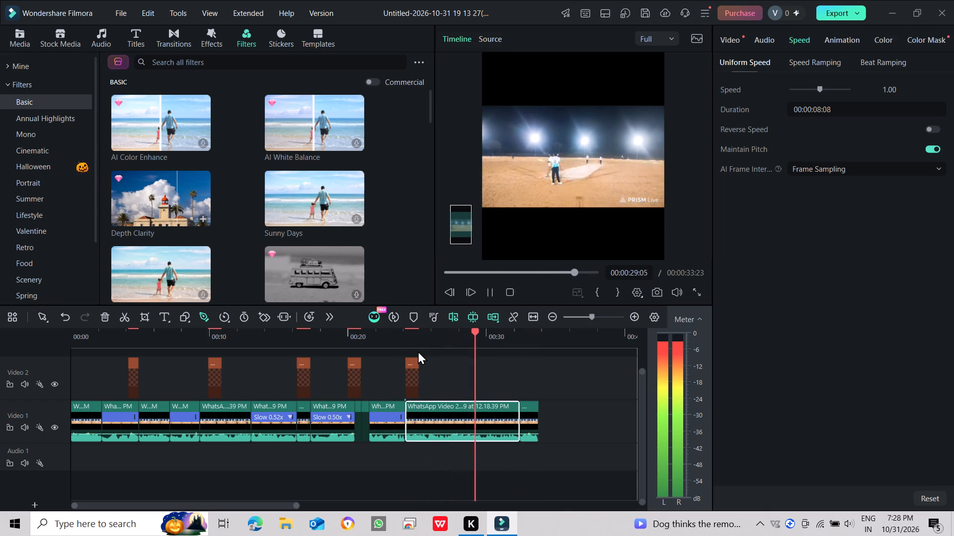
{"action": "left_click_drag", "start_coordinate": [497, 332], "coordinate": [472, 332]}
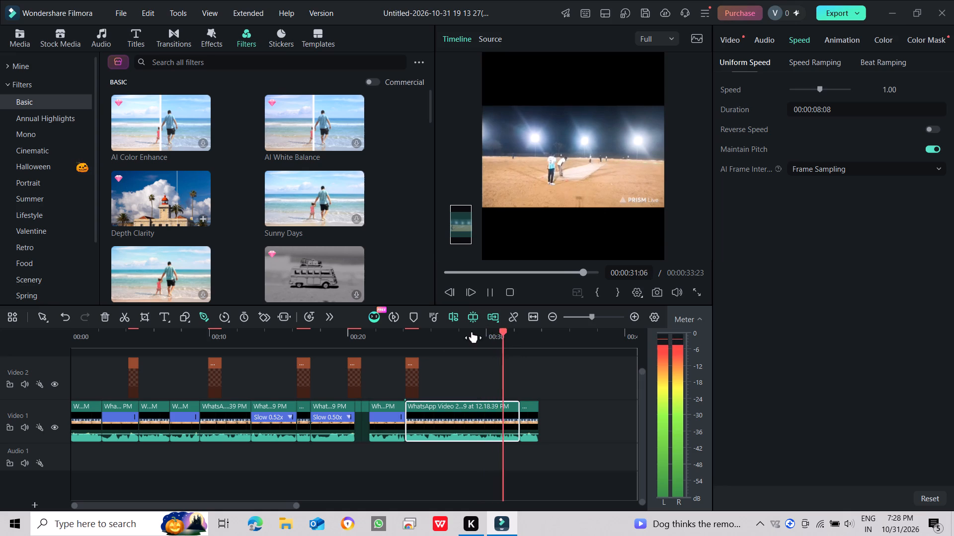
{"action": "left_click_drag", "start_coordinate": [472, 332], "coordinate": [432, 338]}
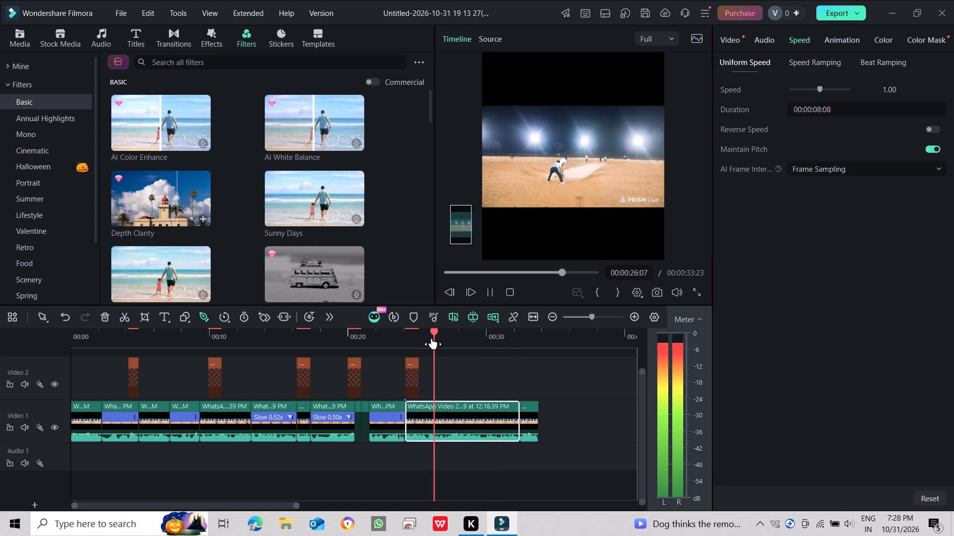
Split the long Video 1 clip at about 00:00:27:25, just before the batsman plays the shot.
{"action": "left_click_drag", "start_coordinate": [432, 338], "coordinate": [436, 336]}
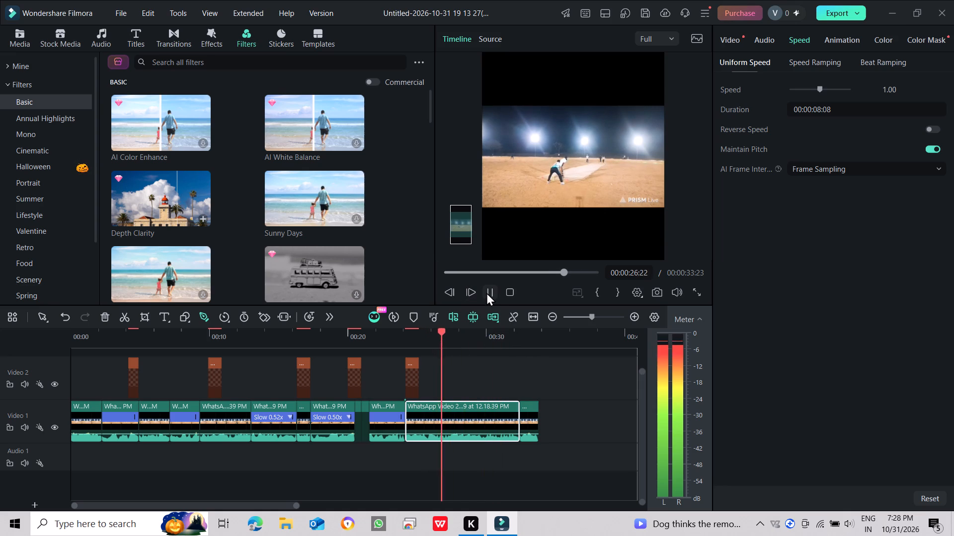
{"action": "left_click", "coordinate": [486, 292]}
{"action": "left_click_drag", "start_coordinate": [447, 332], "coordinate": [451, 332]}
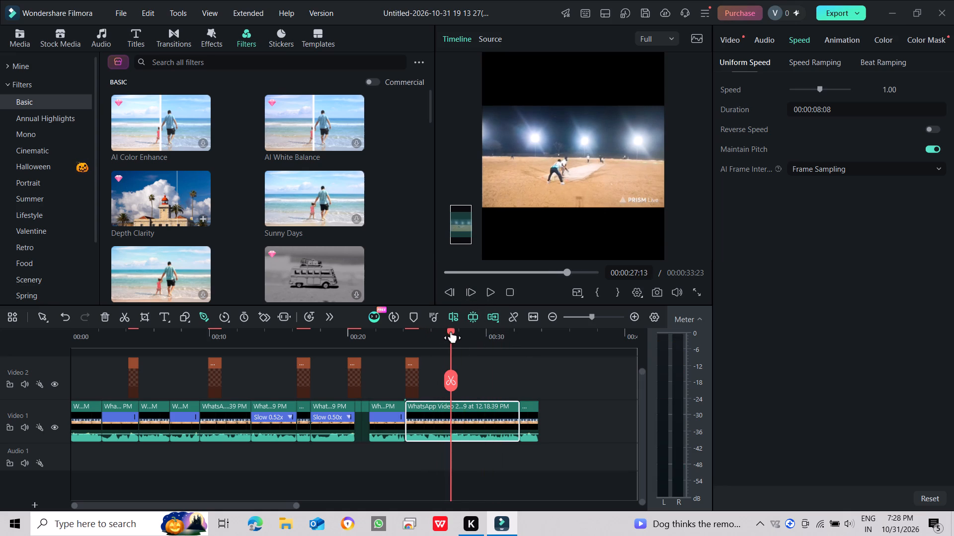
{"action": "left_click_drag", "start_coordinate": [451, 332], "coordinate": [456, 330]}
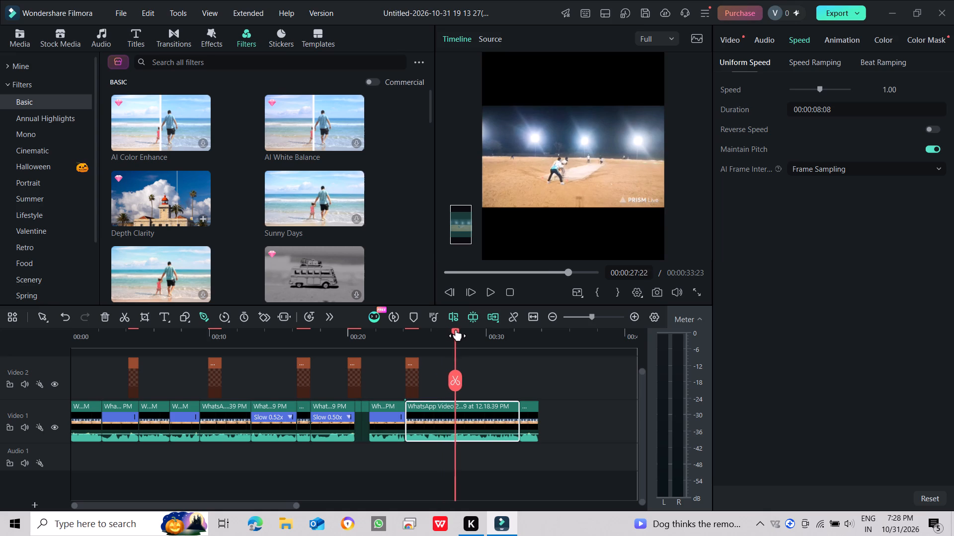
{"action": "left_click_drag", "start_coordinate": [456, 330], "coordinate": [457, 330]}
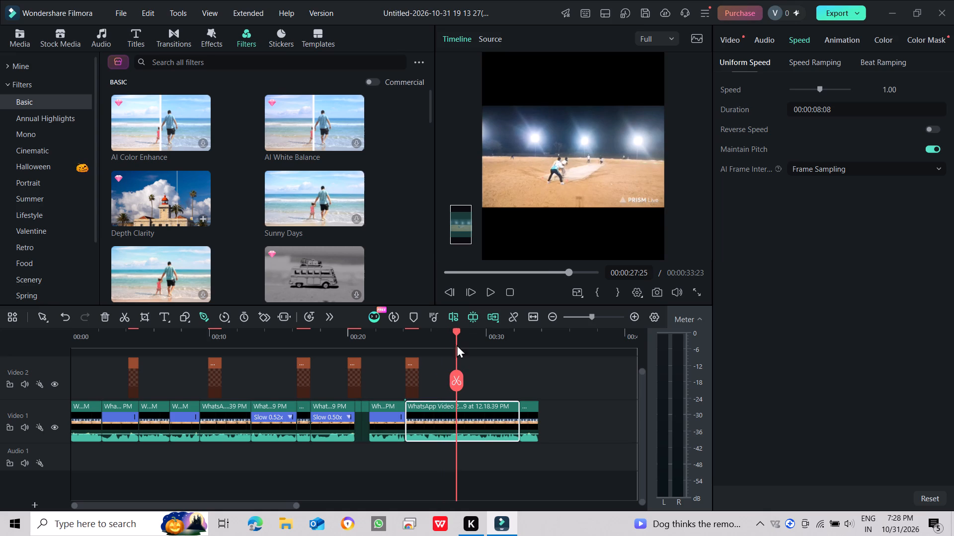
{"action": "left_click", "coordinate": [452, 379]}
Split the remainder of that Video 1 clip again at about 00:00:28:26, isolating the shot as a short clip.
{"action": "left_click_drag", "start_coordinate": [457, 326], "coordinate": [459, 326]}
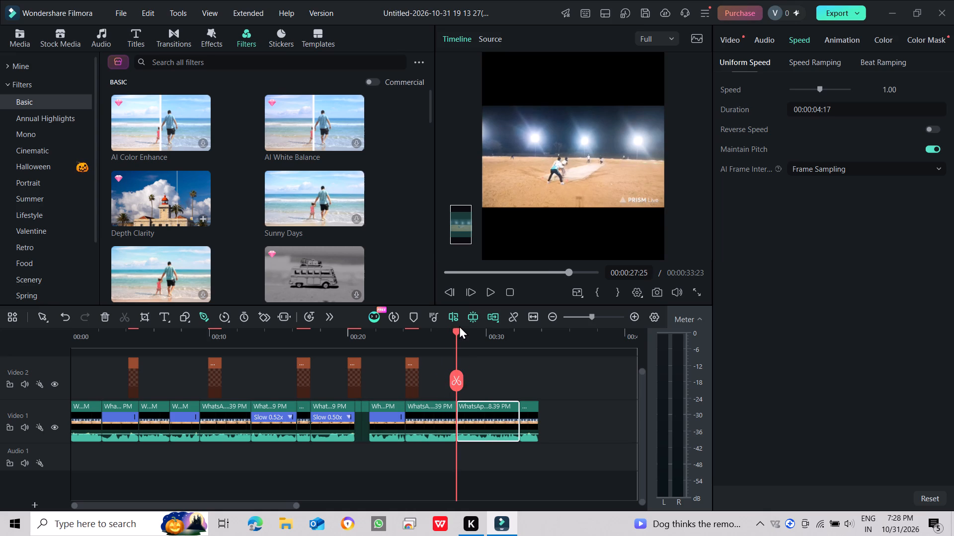
{"action": "left_click_drag", "start_coordinate": [459, 326], "coordinate": [458, 331]}
{"action": "left_click_drag", "start_coordinate": [455, 331], "coordinate": [464, 332]}
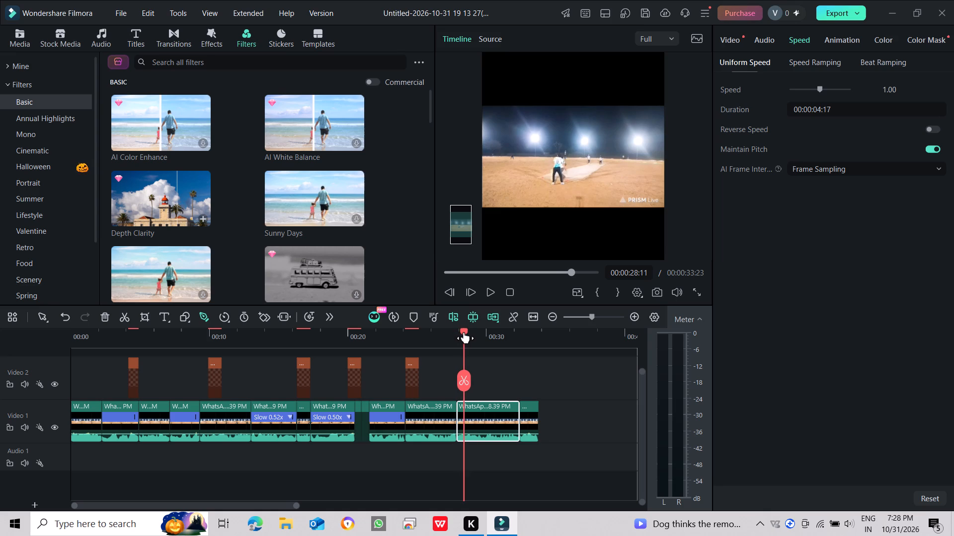
{"action": "left_click_drag", "start_coordinate": [464, 332], "coordinate": [470, 333]}
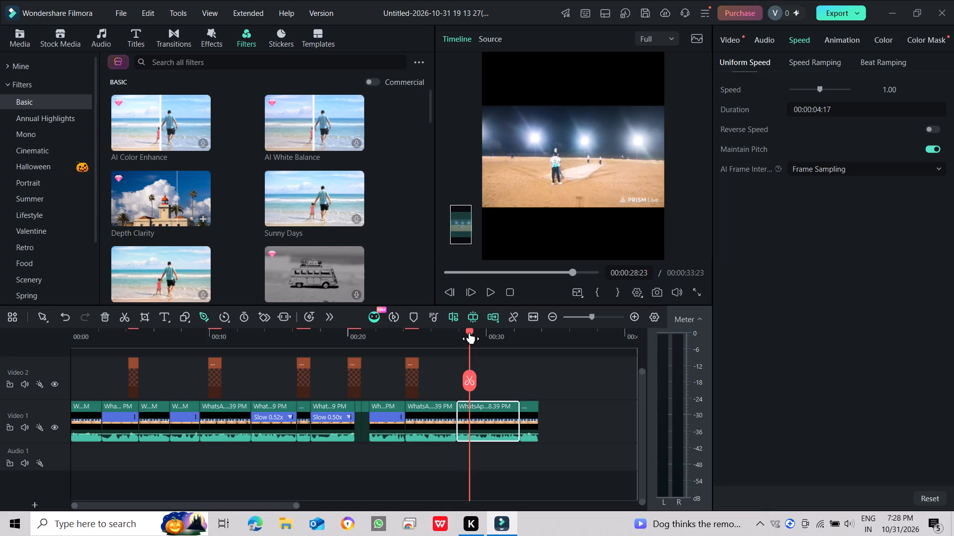
{"action": "left_click_drag", "start_coordinate": [470, 333], "coordinate": [471, 335]}
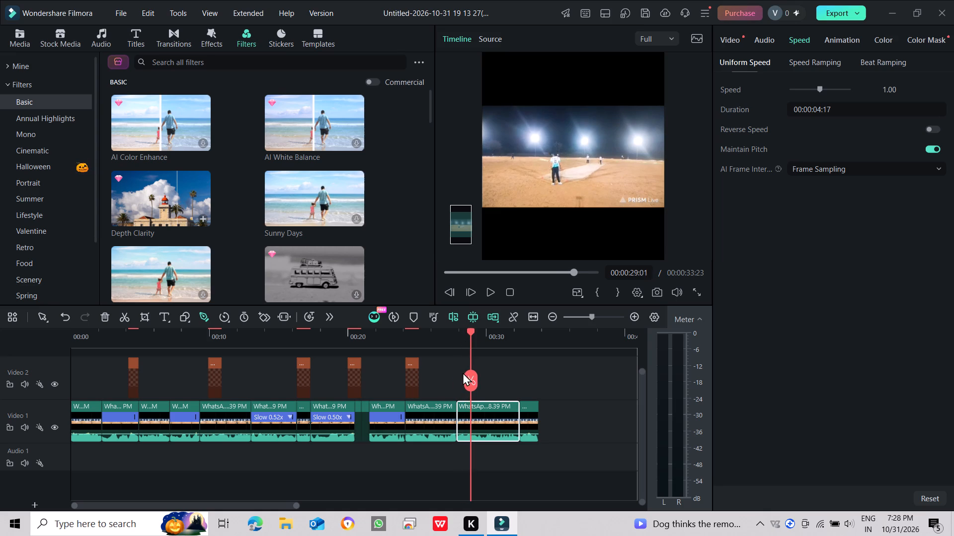
{"action": "left_click", "coordinate": [468, 375]}
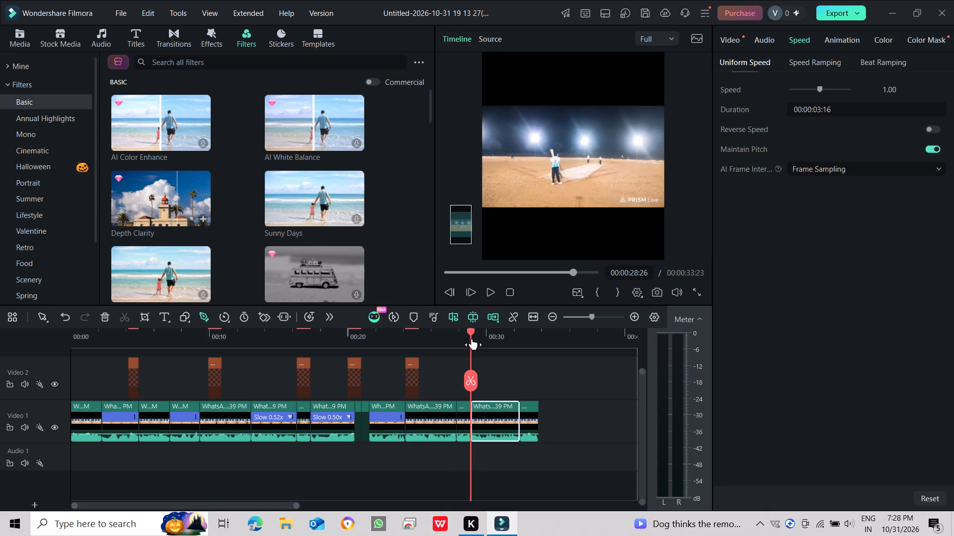
Copy the last "6" overlay on Video 2 and place the copy at about 28 seconds, across the end of the short shot clip.
{"action": "left_click_drag", "start_coordinate": [472, 330], "coordinate": [477, 330]}
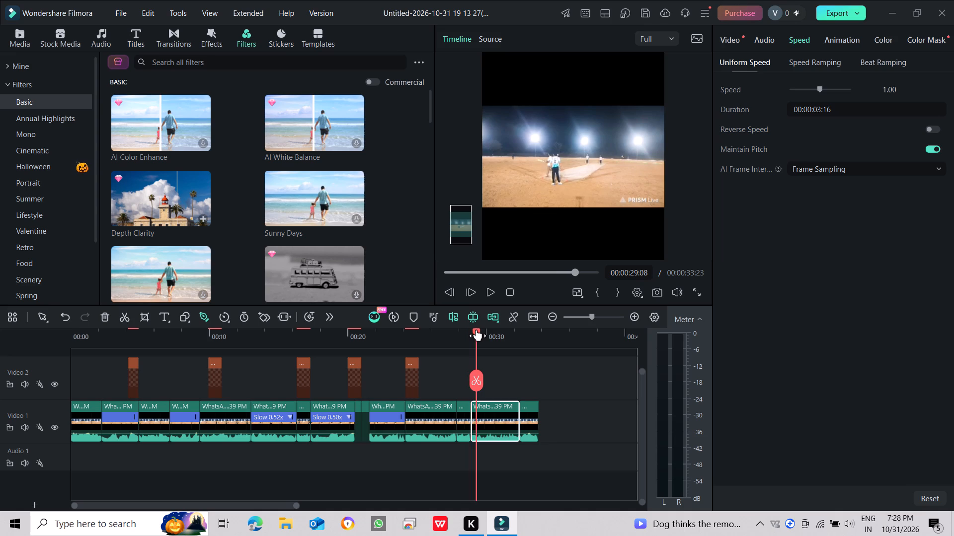
{"action": "left_click_drag", "start_coordinate": [477, 330], "coordinate": [484, 332]}
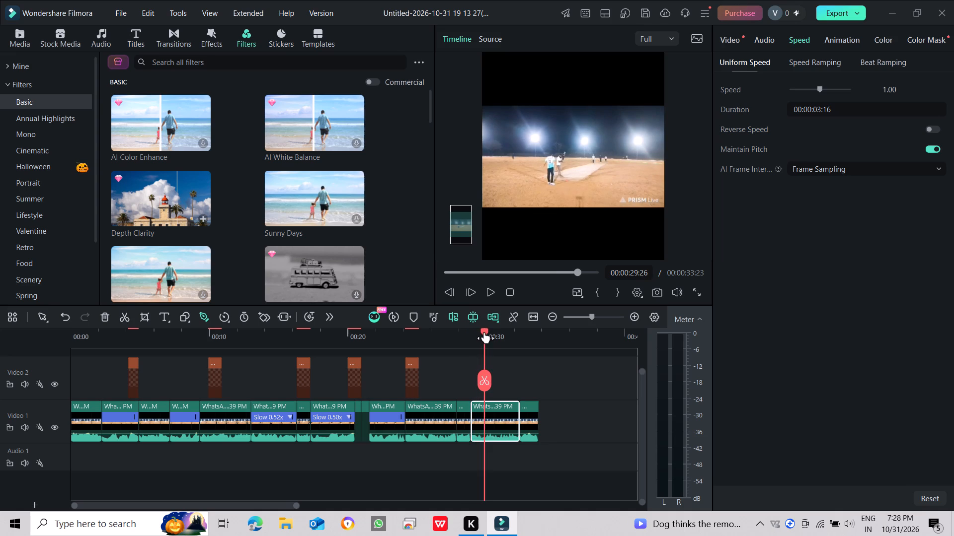
{"action": "left_click_drag", "start_coordinate": [484, 332], "coordinate": [492, 342]}
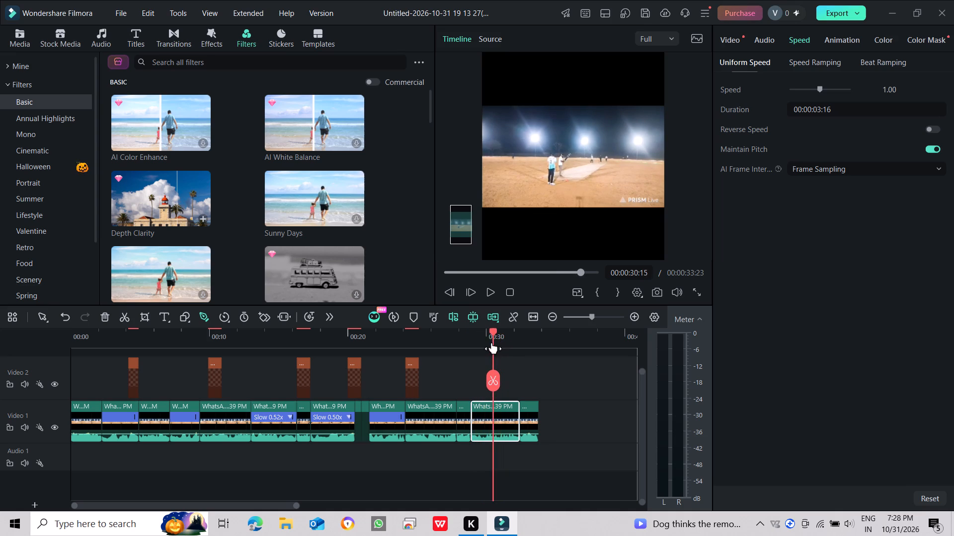
{"action": "left_click_drag", "start_coordinate": [492, 342], "coordinate": [478, 340]}
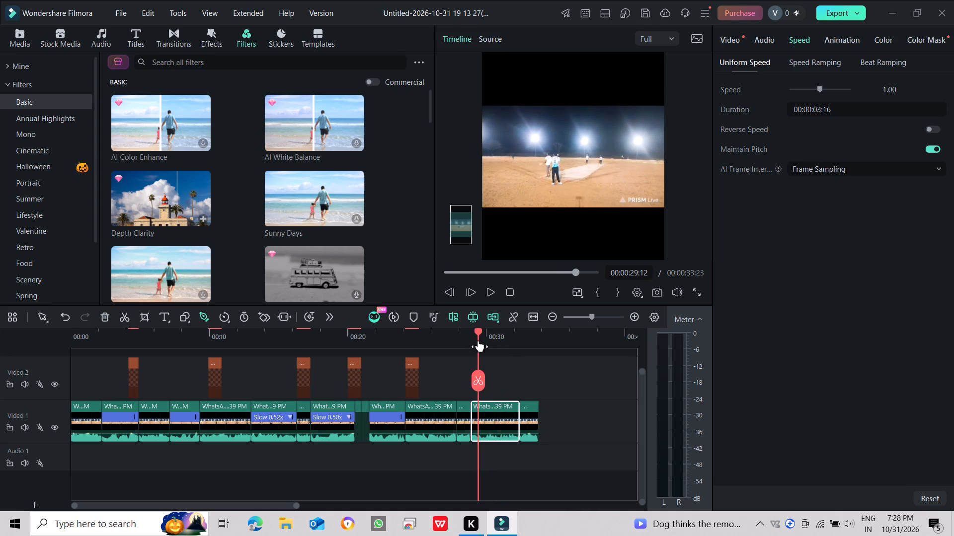
{"action": "left_click", "coordinate": [414, 377]}
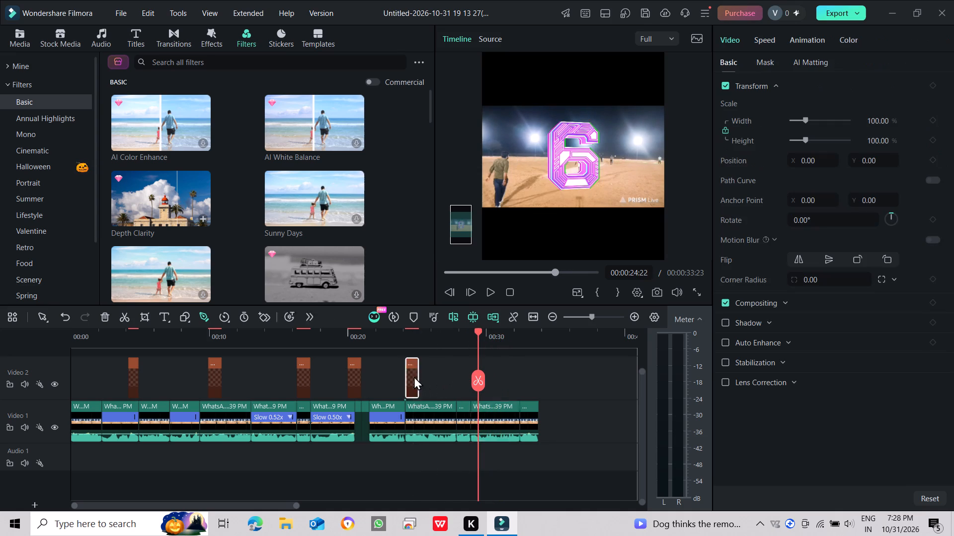
{"action": "key", "text": "ctrl+c"}
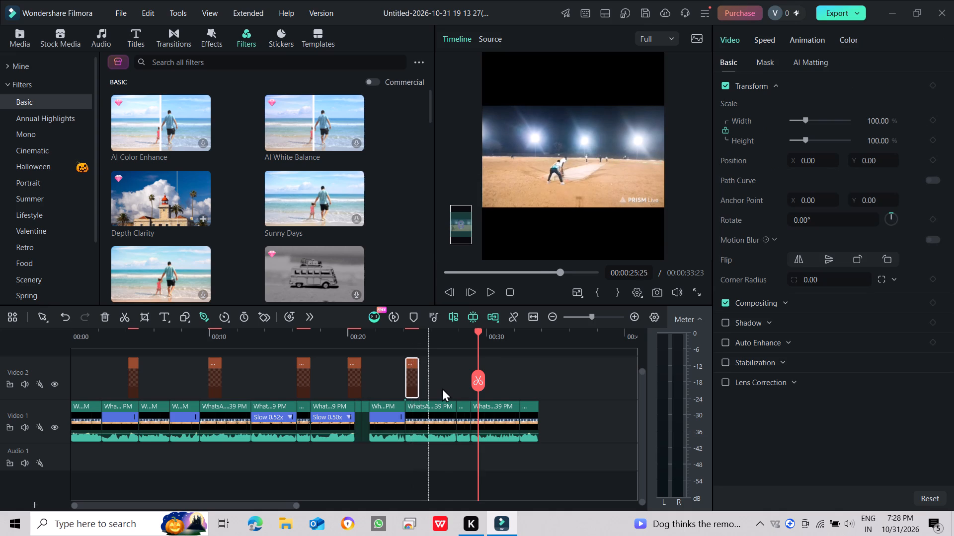
{"action": "left_click", "coordinate": [442, 388]}
{"action": "key", "text": "ctrl+v"}
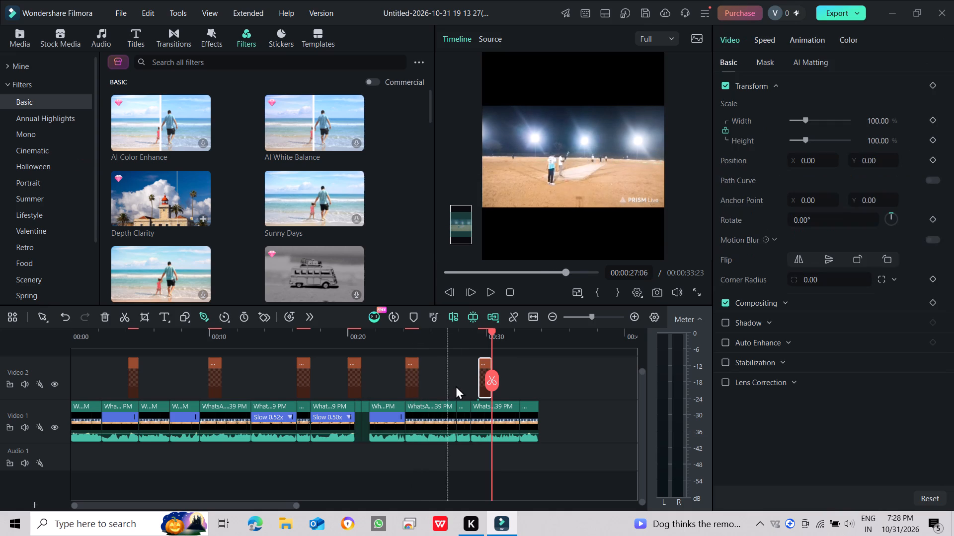
{"action": "left_click_drag", "start_coordinate": [478, 380], "coordinate": [456, 380]}
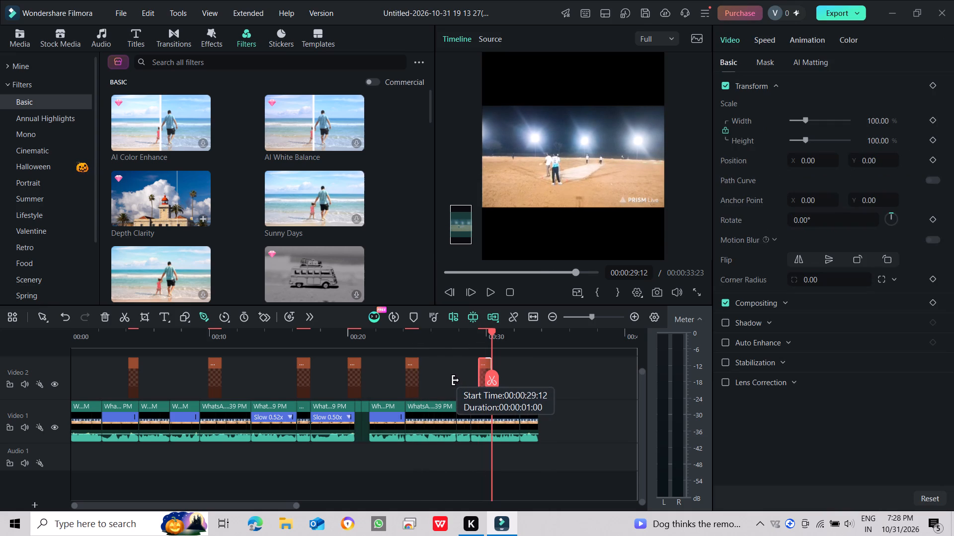
{"action": "left_click_drag", "start_coordinate": [456, 380], "coordinate": [457, 380]}
{"action": "left_click_drag", "start_coordinate": [486, 392], "coordinate": [471, 389]}
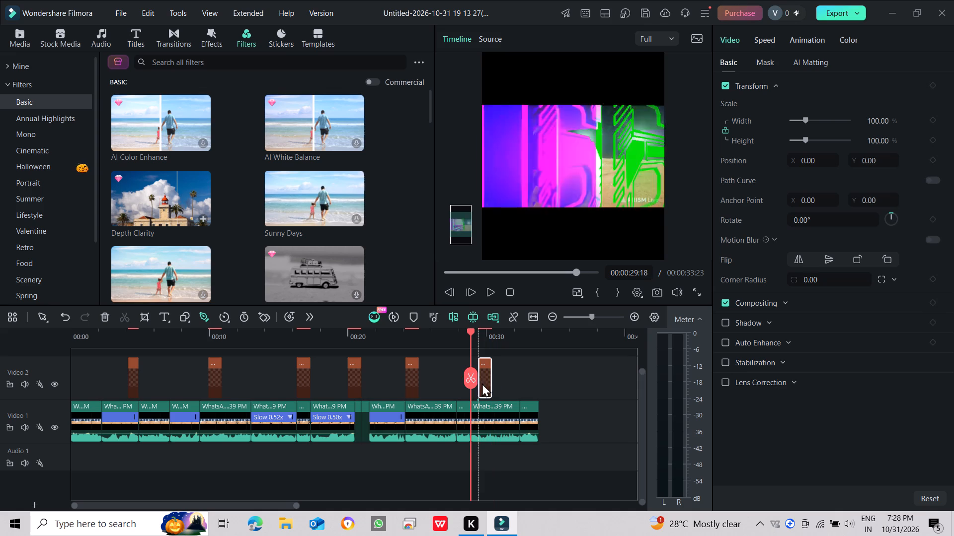
{"action": "left_click_drag", "start_coordinate": [487, 386], "coordinate": [477, 386]}
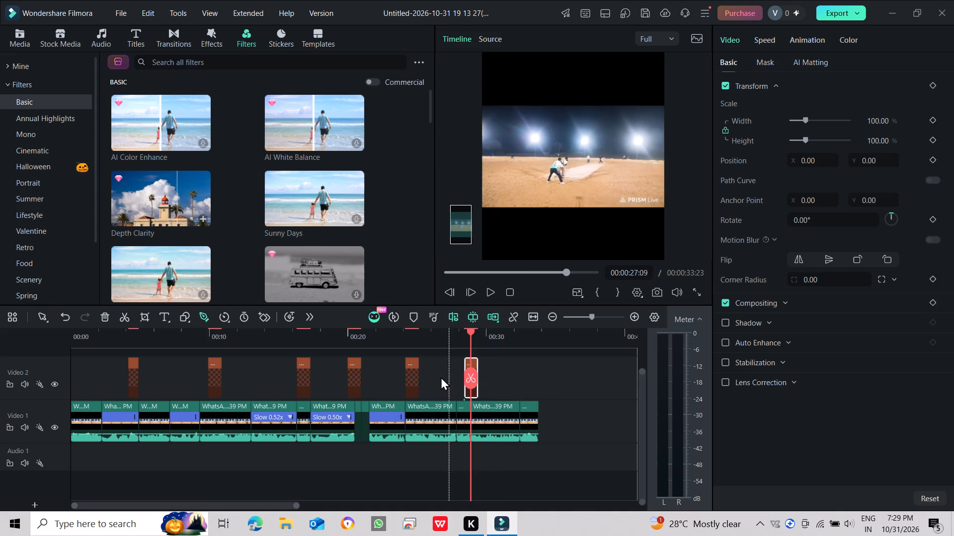
Play back the new "6" overlay and the section of the timeline from about 16 seconds.
{"action": "left_click", "coordinate": [489, 290]}
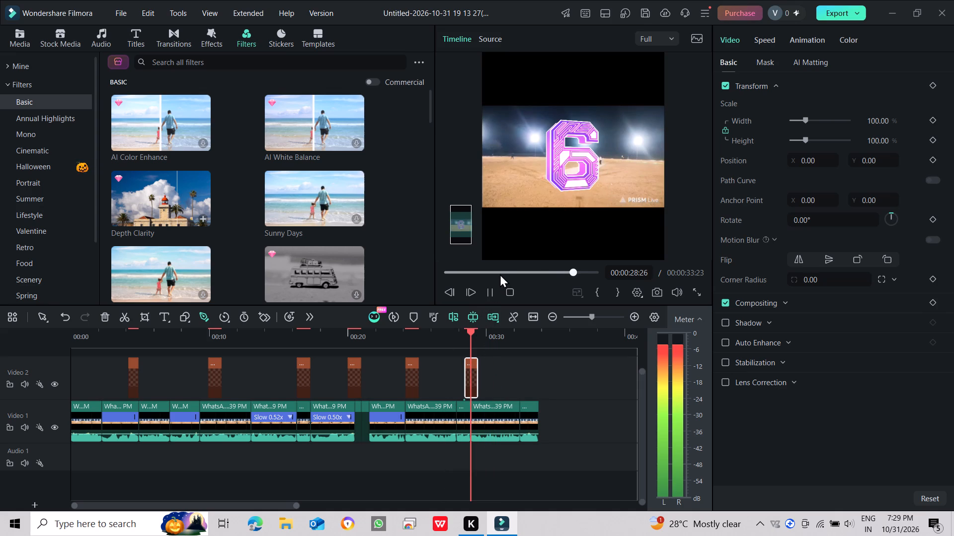
{"action": "left_click", "coordinate": [497, 272]}
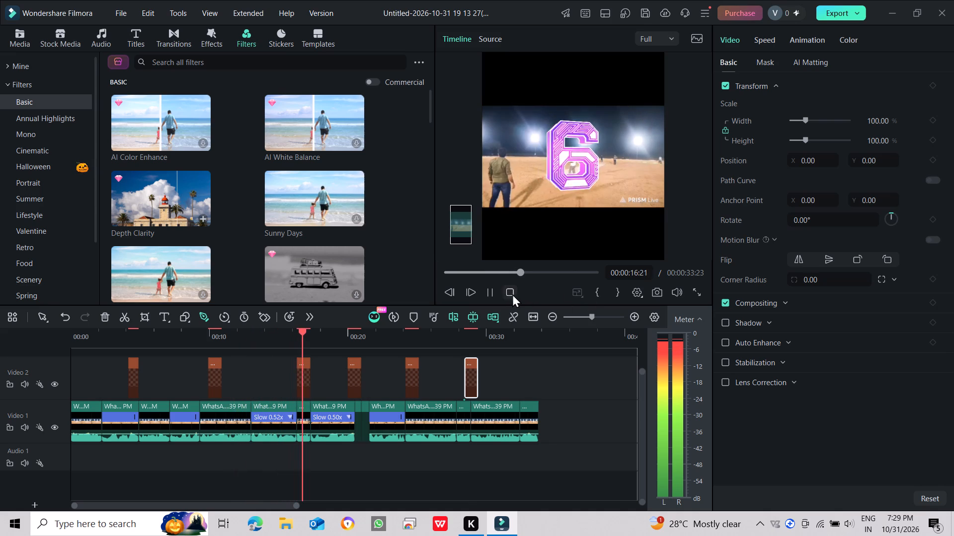
{"action": "left_click", "coordinate": [493, 290]}
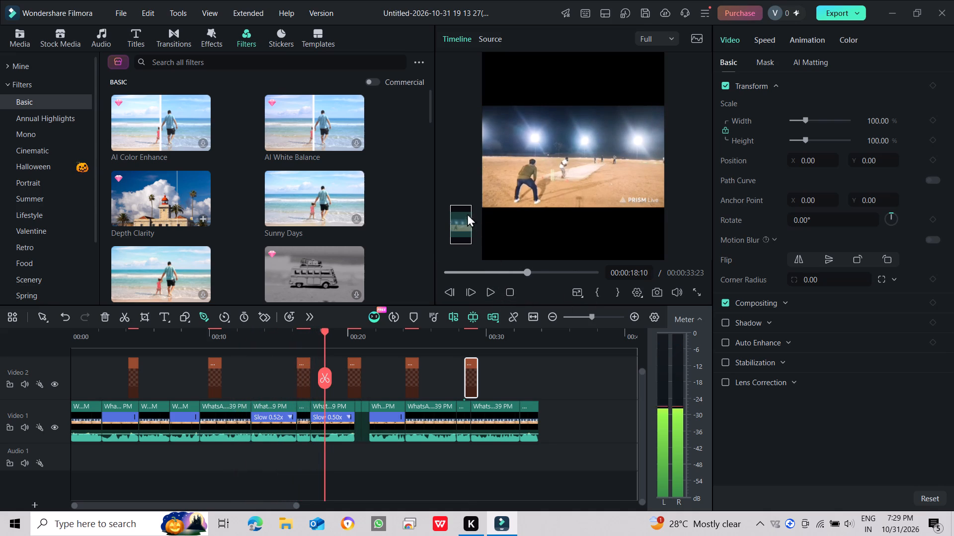
Narrow the filter library to give the preview area more width.
{"action": "left_click", "coordinate": [429, 174]}
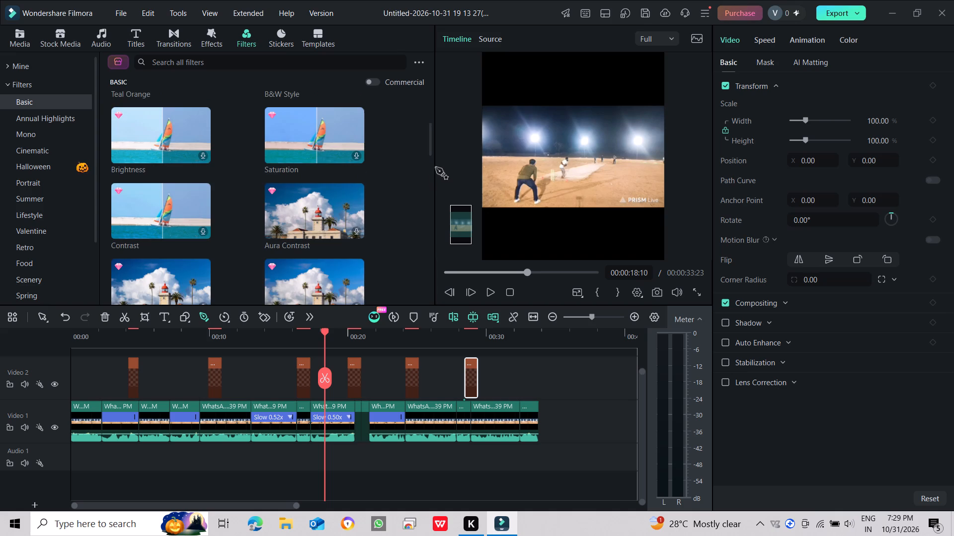
{"action": "left_click_drag", "start_coordinate": [433, 169], "coordinate": [420, 171]}
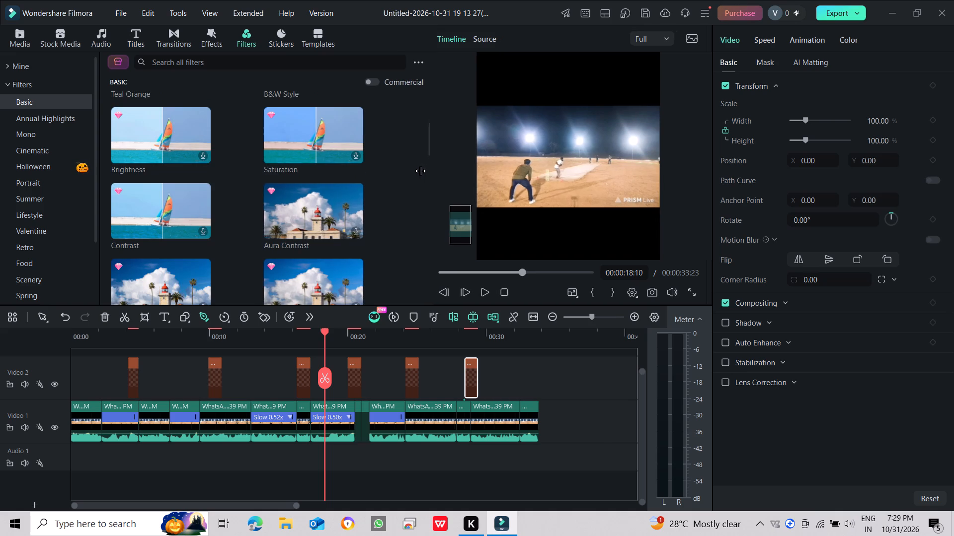
{"action": "left_click_drag", "start_coordinate": [420, 171], "coordinate": [384, 168]}
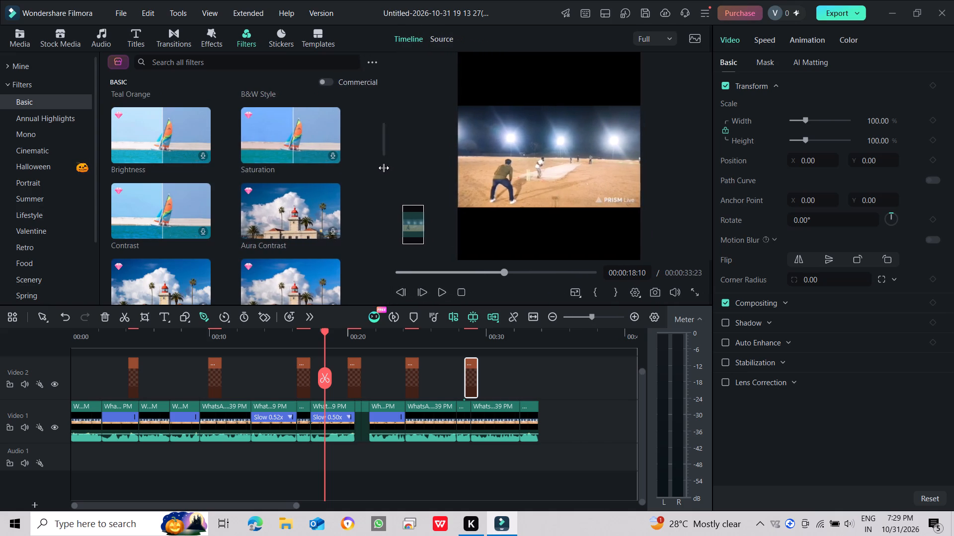
{"action": "left_click_drag", "start_coordinate": [384, 168], "coordinate": [363, 166]}
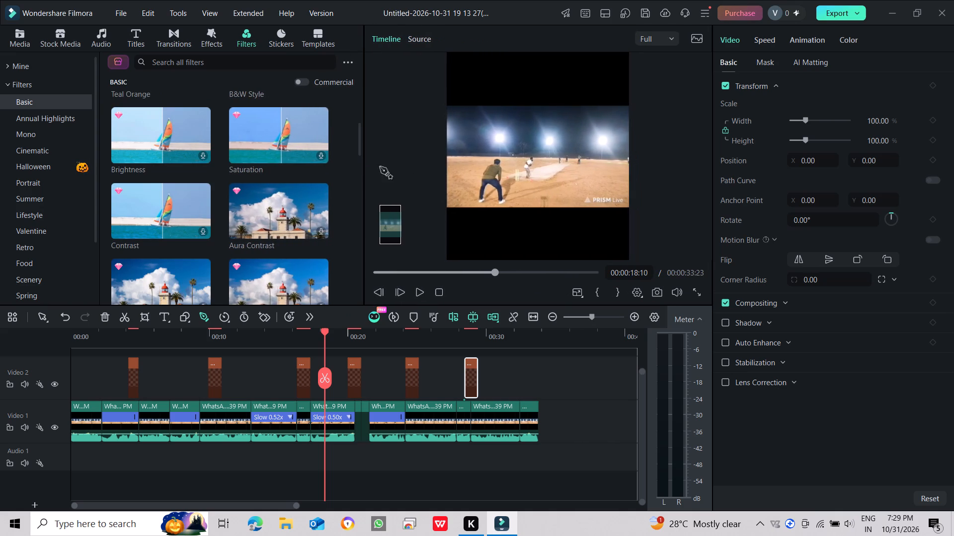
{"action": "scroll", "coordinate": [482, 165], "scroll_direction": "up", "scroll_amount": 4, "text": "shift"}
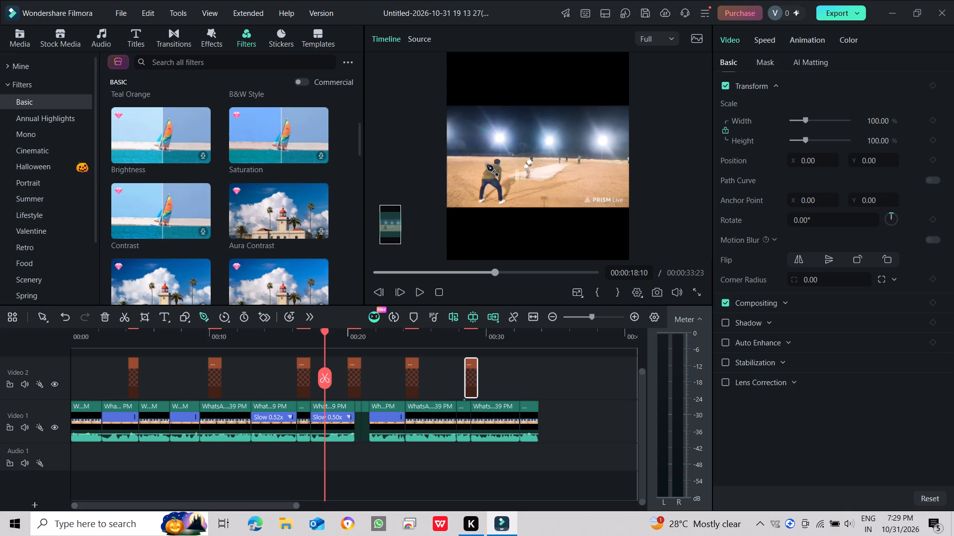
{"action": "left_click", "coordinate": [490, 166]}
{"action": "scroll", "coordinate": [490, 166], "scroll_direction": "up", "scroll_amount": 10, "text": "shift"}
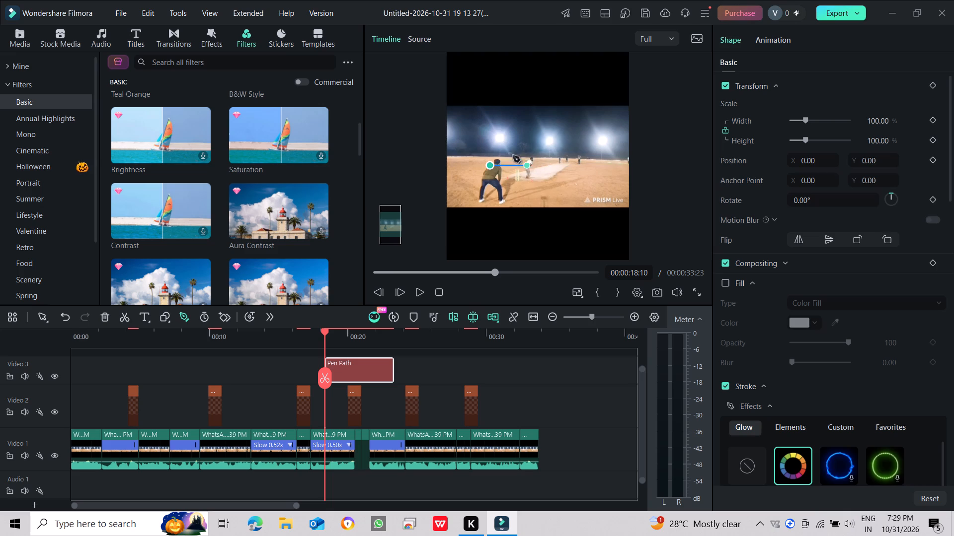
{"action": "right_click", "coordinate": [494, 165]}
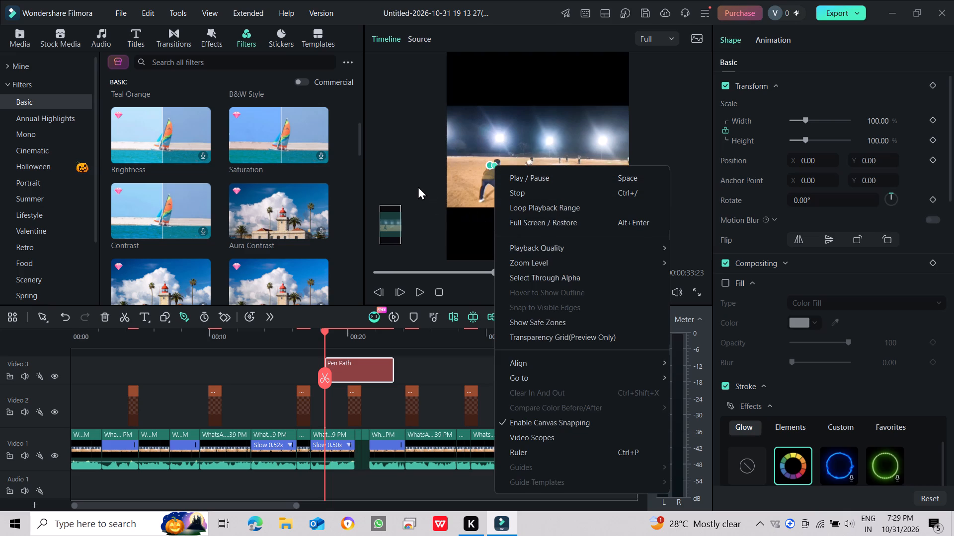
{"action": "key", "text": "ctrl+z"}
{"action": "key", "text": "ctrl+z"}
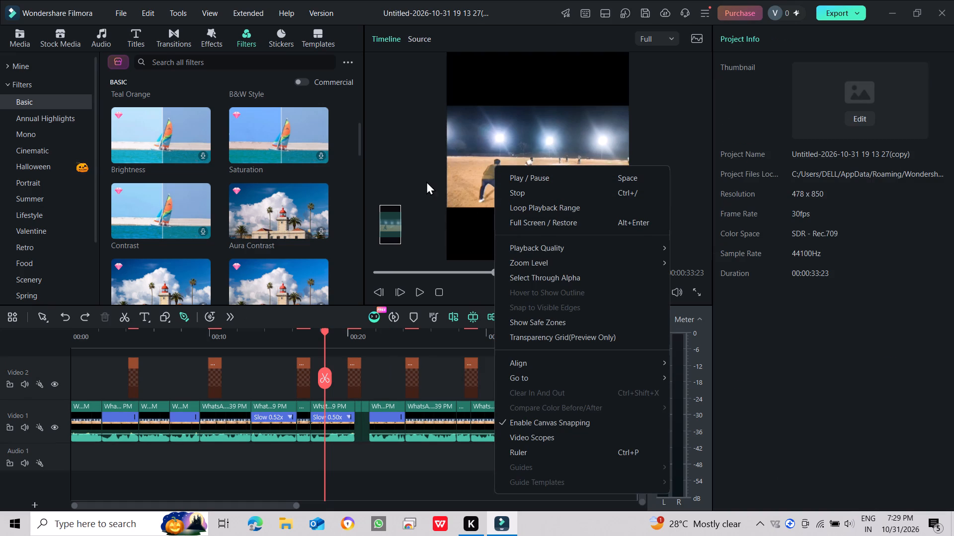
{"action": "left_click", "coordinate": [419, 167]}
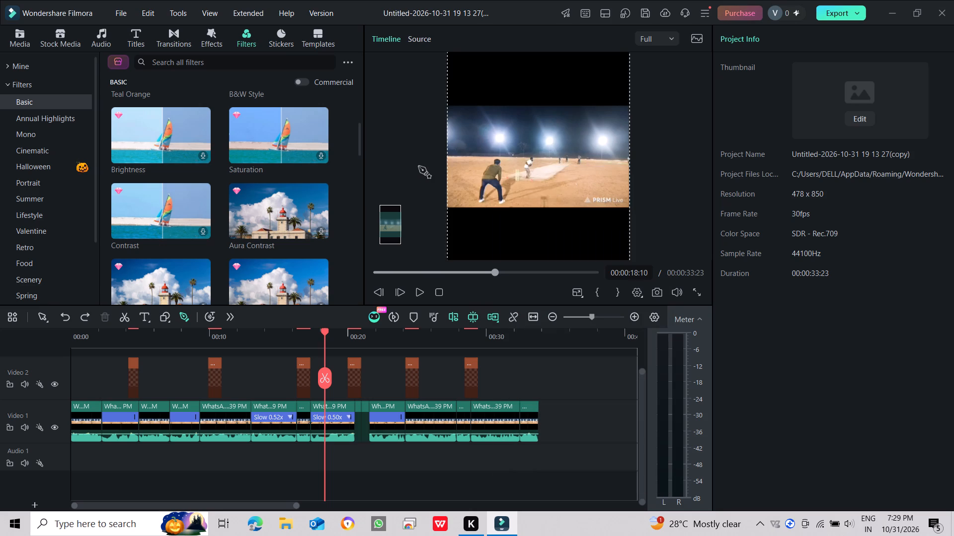
Turn off the middle one of the three active timeline editing toggles.
{"action": "left_click", "coordinate": [472, 321]}
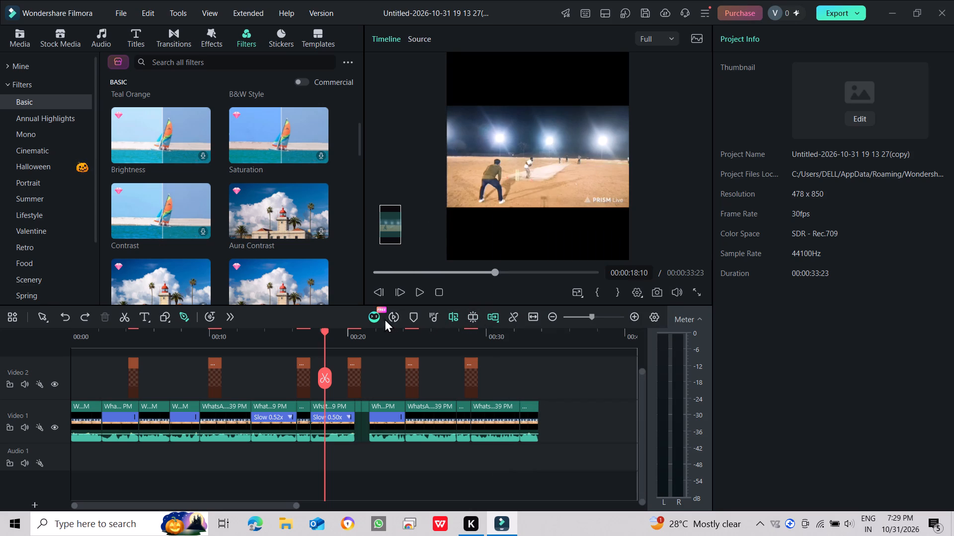
Play back the timeline from about 8 seconds in an enlarged preview to review the shots and "6" overlays.
{"action": "left_click", "coordinate": [456, 215]}
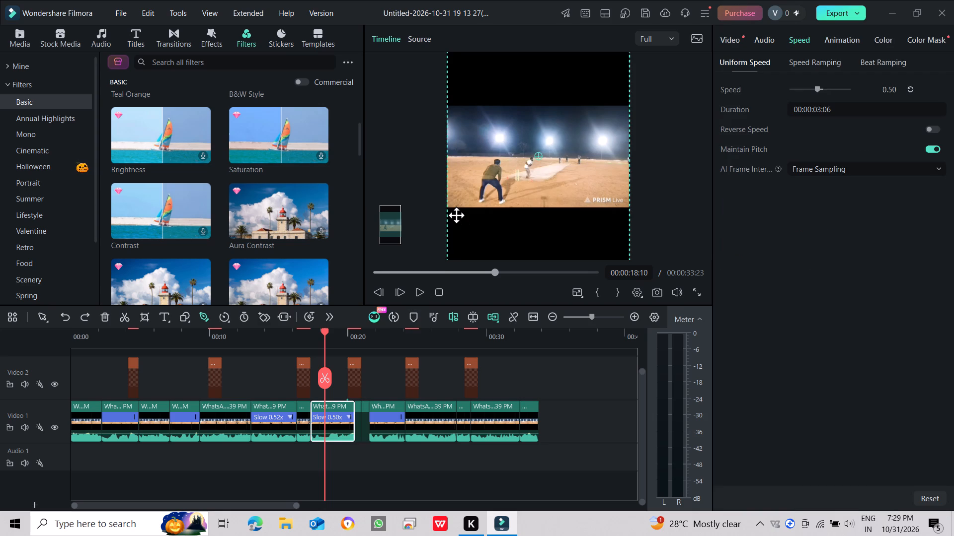
{"action": "scroll", "coordinate": [456, 215], "scroll_direction": "up", "scroll_amount": 1, "text": "ctrl"}
{"action": "scroll", "coordinate": [456, 215], "scroll_direction": "up", "scroll_amount": 20, "text": "ctrl"}
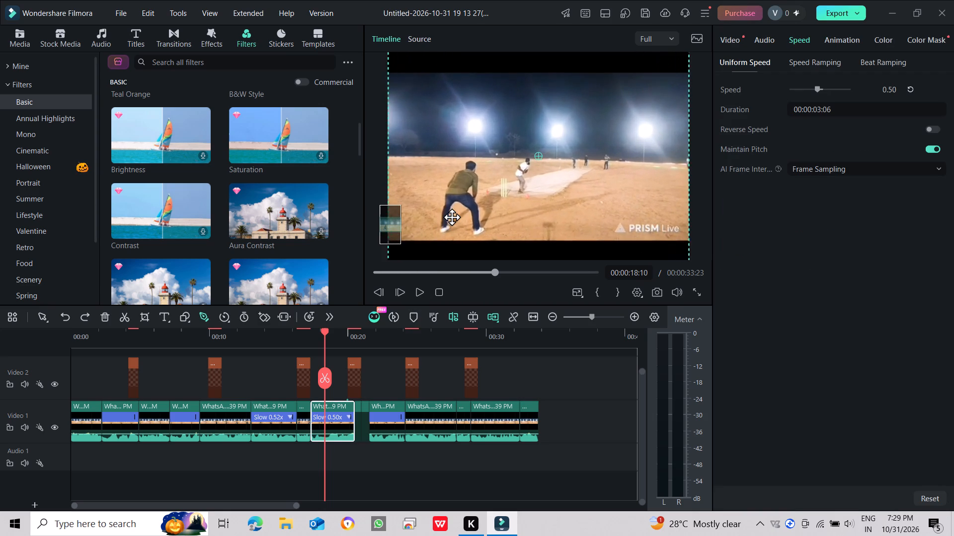
{"action": "scroll", "coordinate": [452, 217], "scroll_direction": "up", "scroll_amount": 4, "text": "ctrl"}
{"action": "scroll", "coordinate": [452, 217], "scroll_direction": "down", "scroll_amount": 1, "text": "ctrl"}
{"action": "scroll", "coordinate": [450, 217], "scroll_direction": "up", "scroll_amount": 1, "text": "ctrl"}
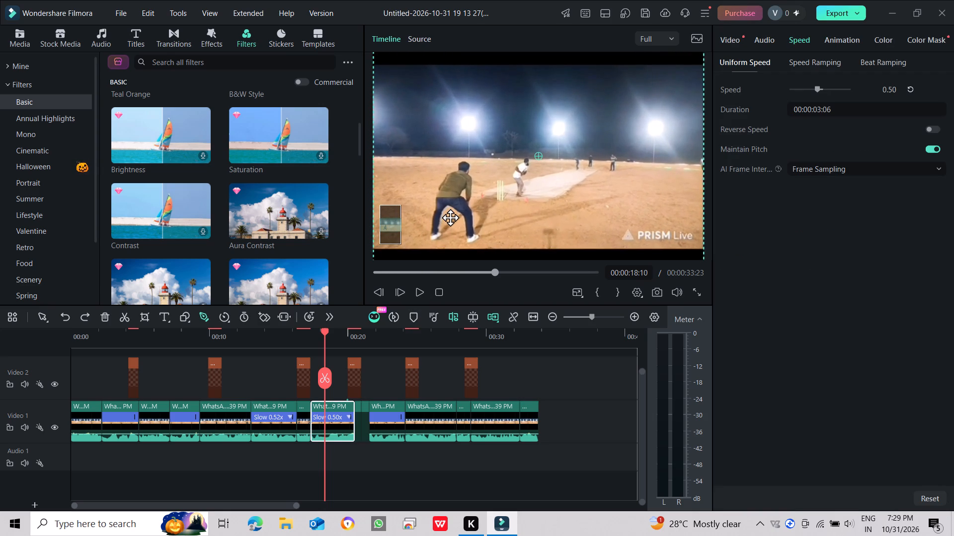
{"action": "left_click", "coordinate": [422, 290]}
{"action": "left_click", "coordinate": [430, 272]}
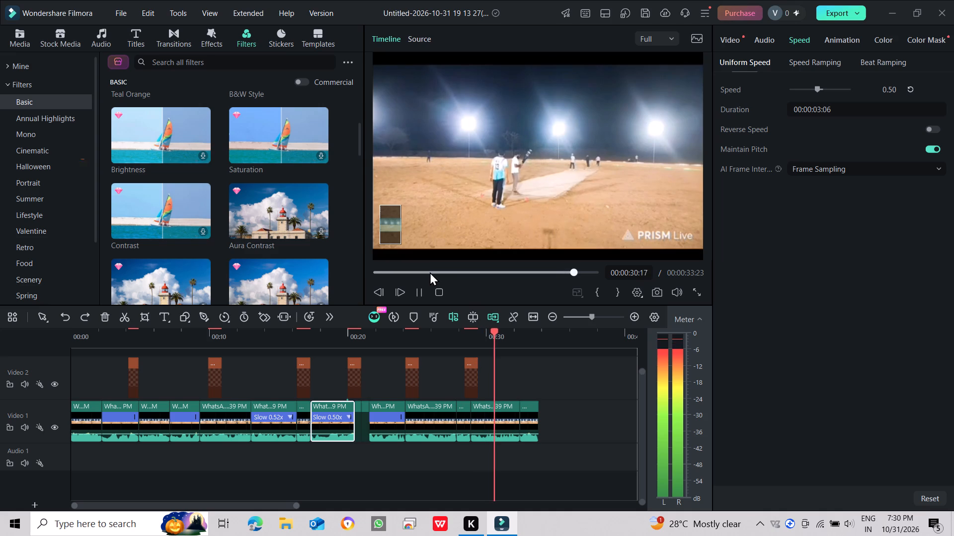
Slow the short shot clip at about 28 seconds on Video 1 to a uniform speed of 0.54.
{"action": "left_click", "coordinate": [461, 425]}
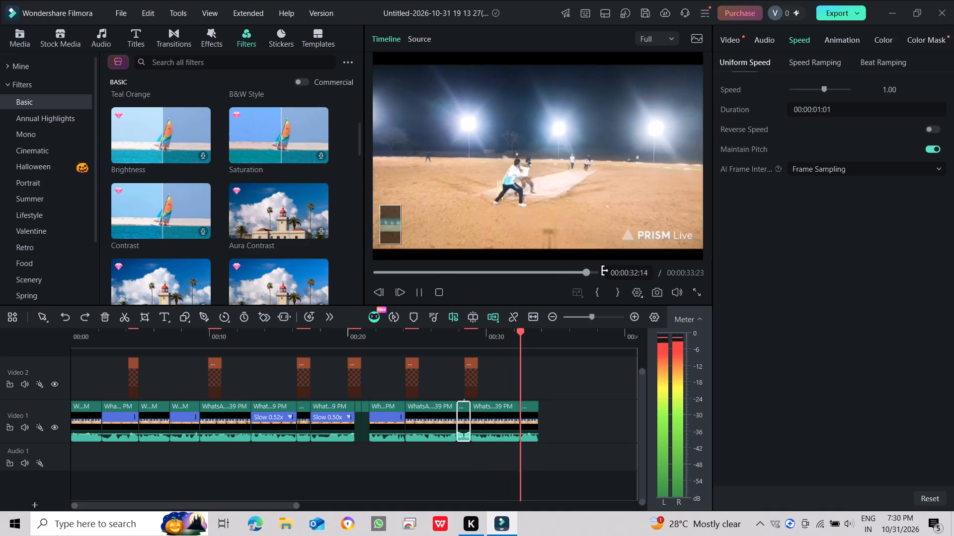
{"action": "left_click", "coordinate": [817, 86]}
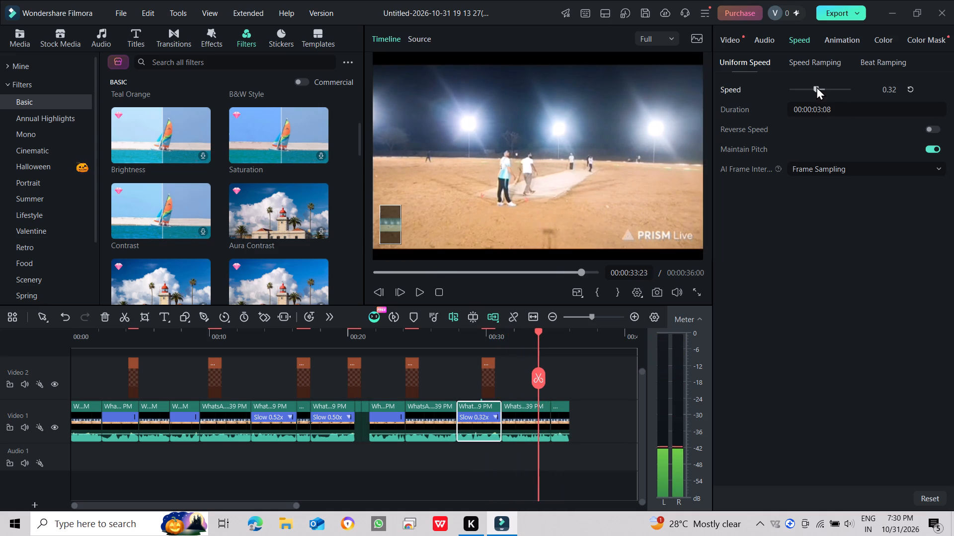
{"action": "left_click", "coordinate": [816, 86]}
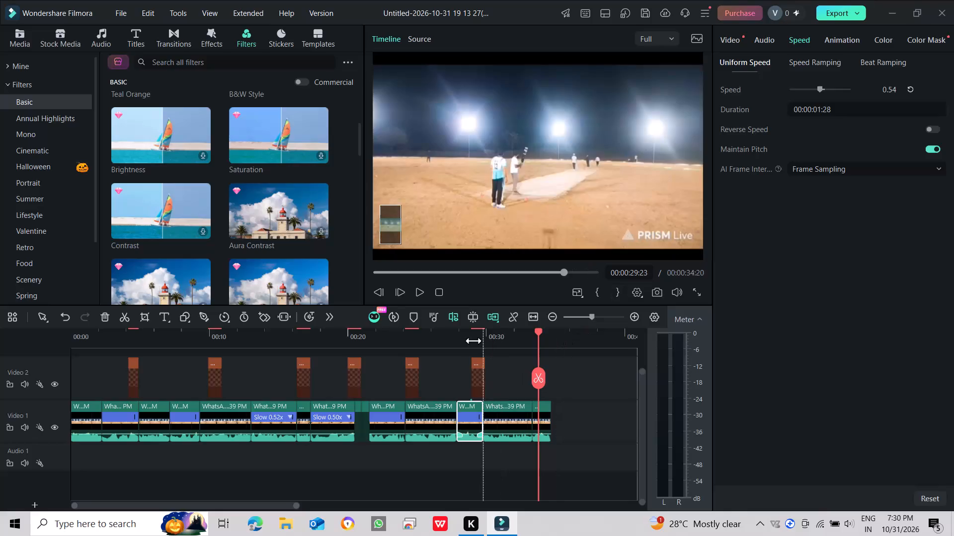
Fit the whole timeline in view and play back from about 24 seconds to the end.
{"action": "left_click_drag", "start_coordinate": [537, 326], "coordinate": [511, 328]}
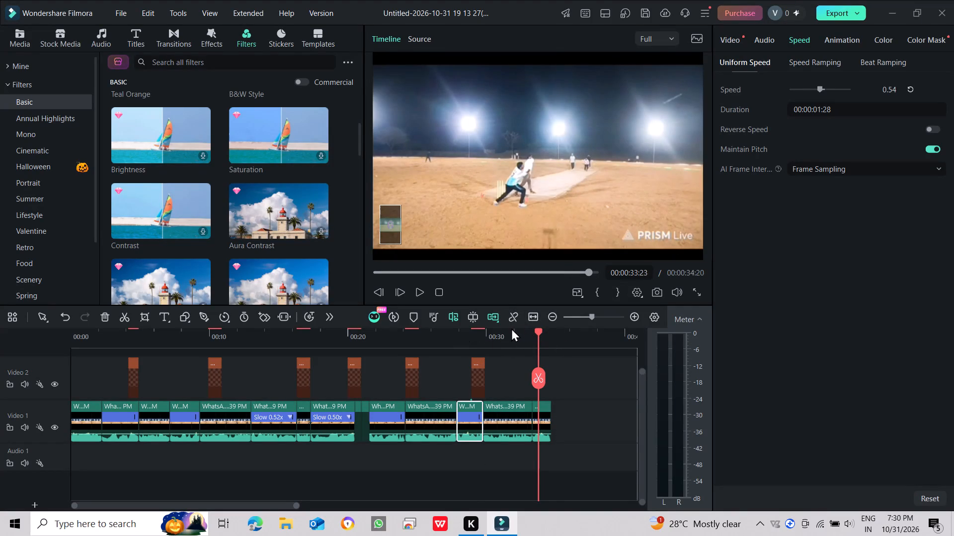
{"action": "left_click_drag", "start_coordinate": [511, 328], "coordinate": [465, 329]}
{"action": "left_click", "coordinate": [534, 311]}
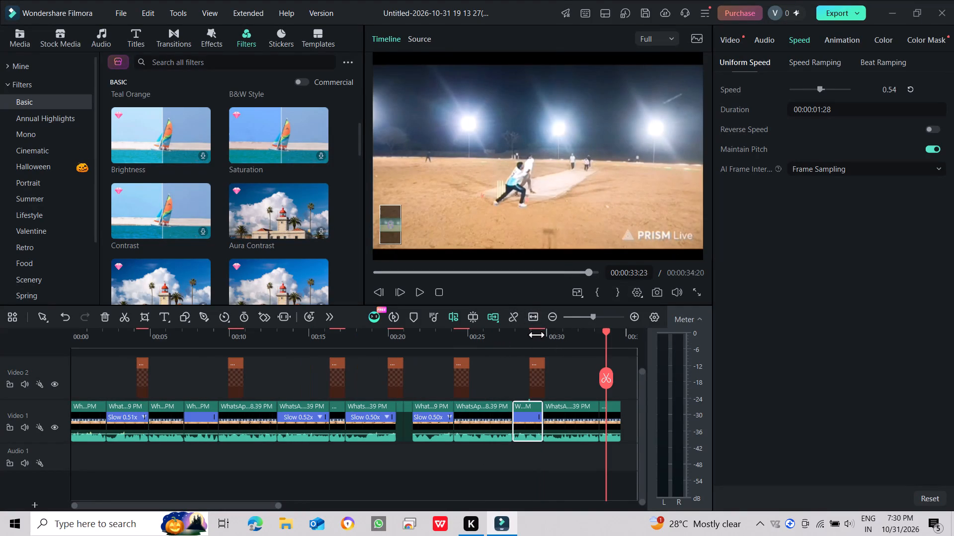
{"action": "left_click", "coordinate": [535, 317]}
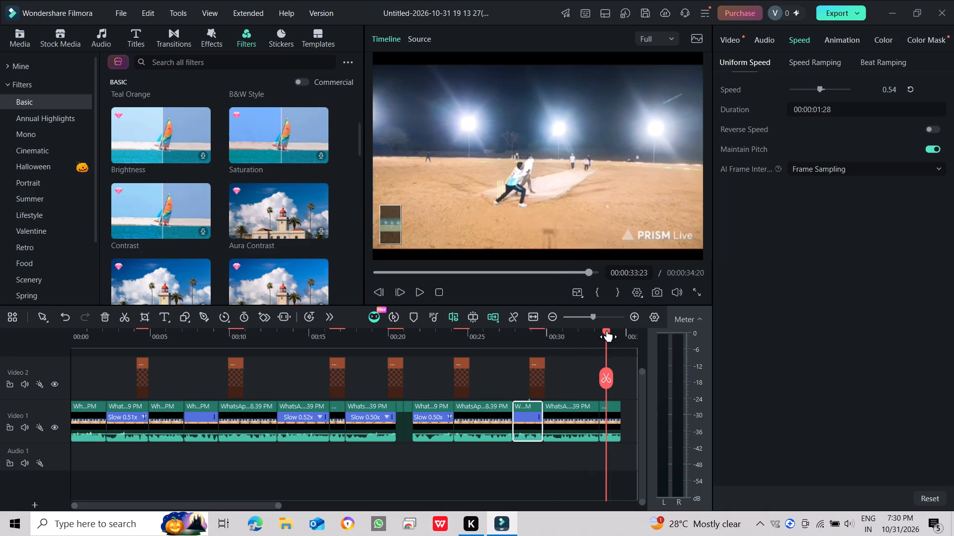
{"action": "left_click_drag", "start_coordinate": [607, 331], "coordinate": [451, 328]}
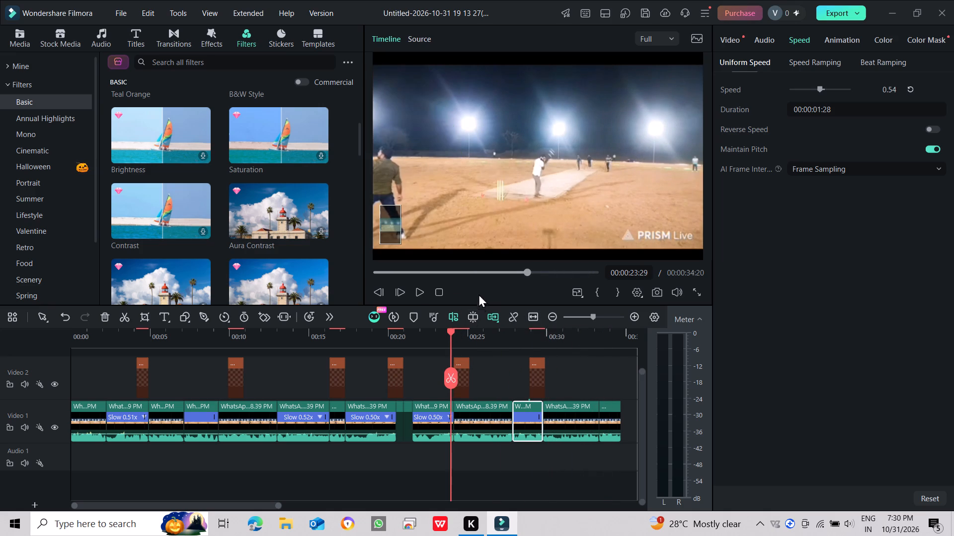
{"action": "key", "text": "space"}
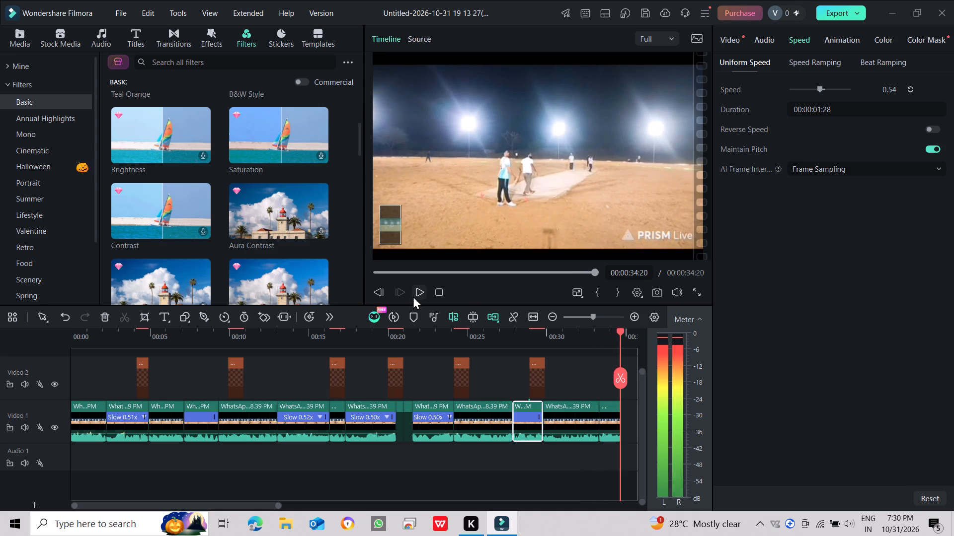
Slow the last clip on Video 1 to a uniform speed of 0.51.
{"action": "left_click", "coordinate": [609, 428]}
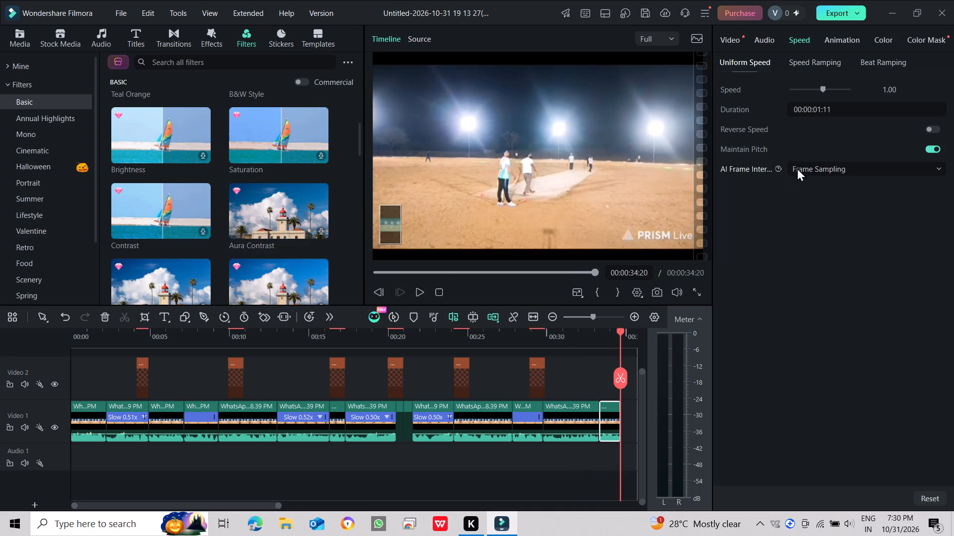
{"action": "left_click", "coordinate": [818, 89]}
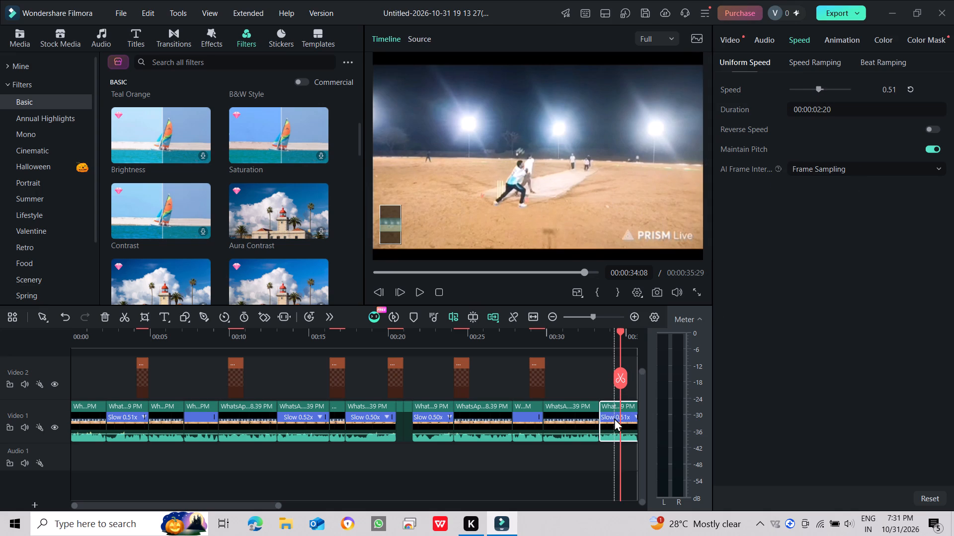
Paste another "6" overlay on Video 2 and move it to start at about 35:20, across the end of the last clip.
{"action": "left_click", "coordinate": [542, 385]}
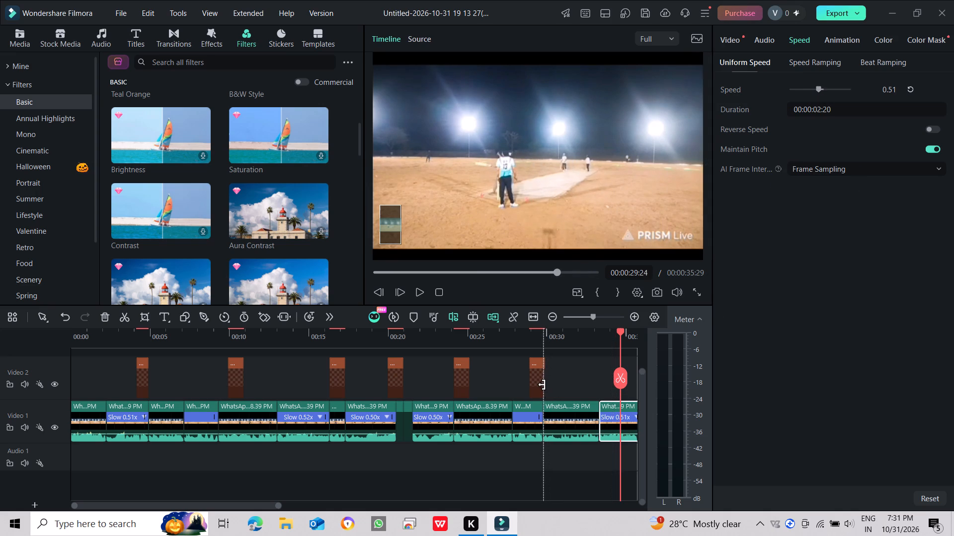
{"action": "left_click", "coordinate": [566, 380]}
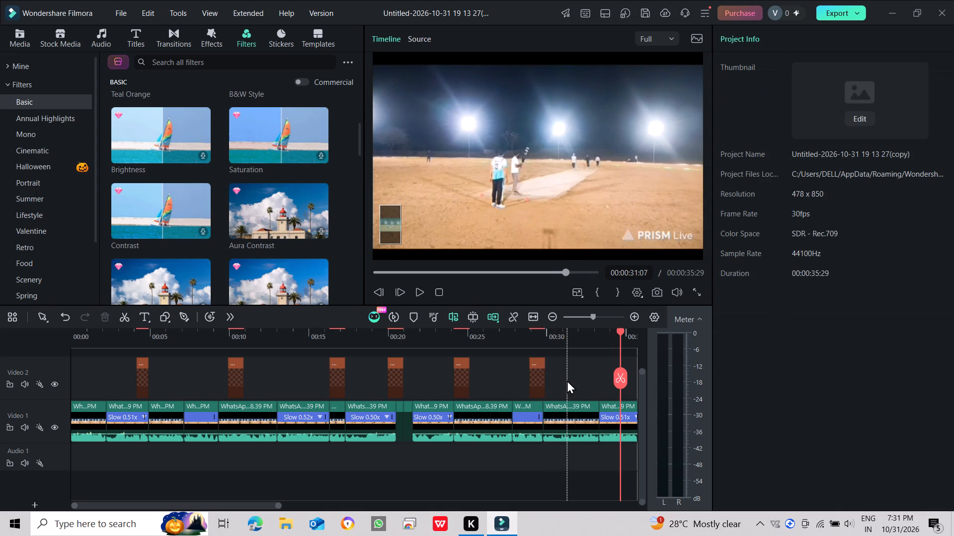
{"action": "key", "text": "ctrl+v"}
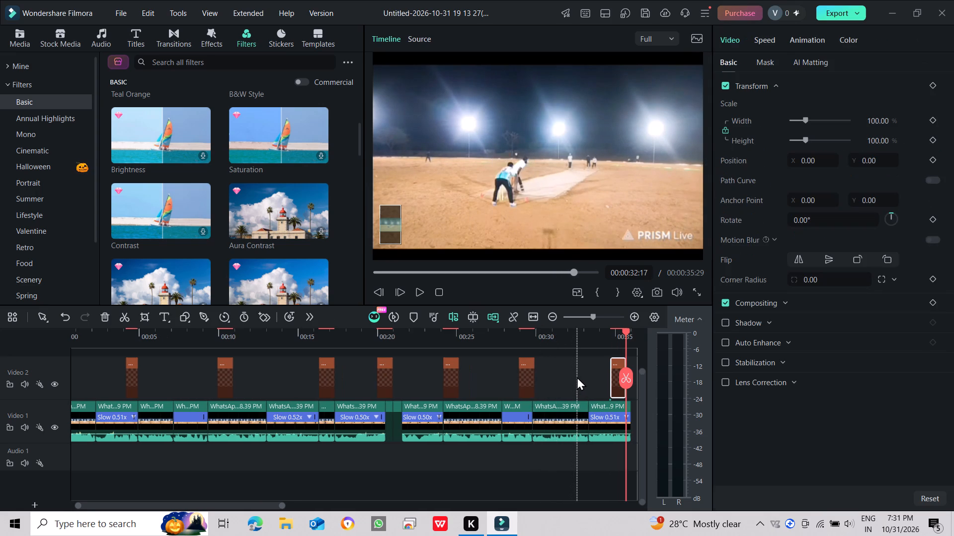
{"action": "left_click", "coordinate": [578, 412]}
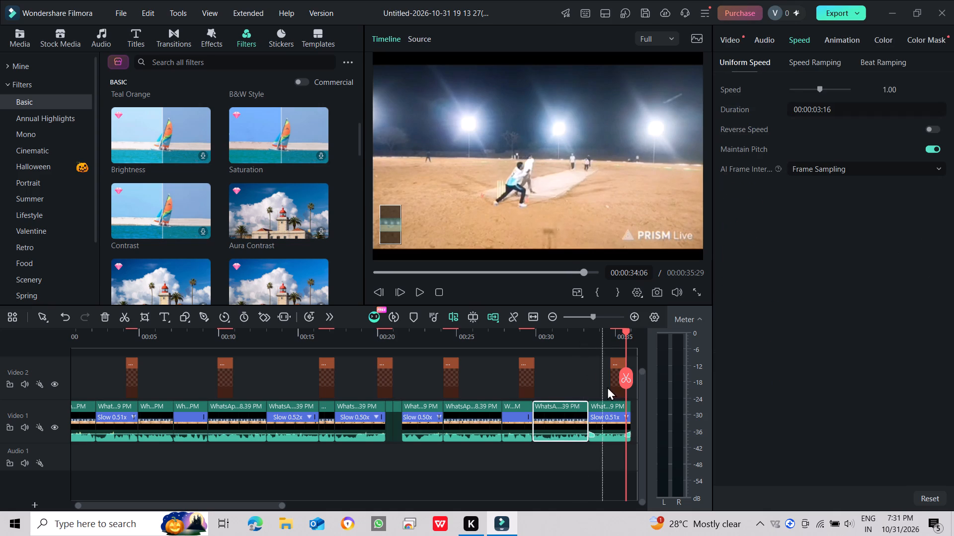
{"action": "left_click_drag", "start_coordinate": [570, 357], "coordinate": [671, 366]}
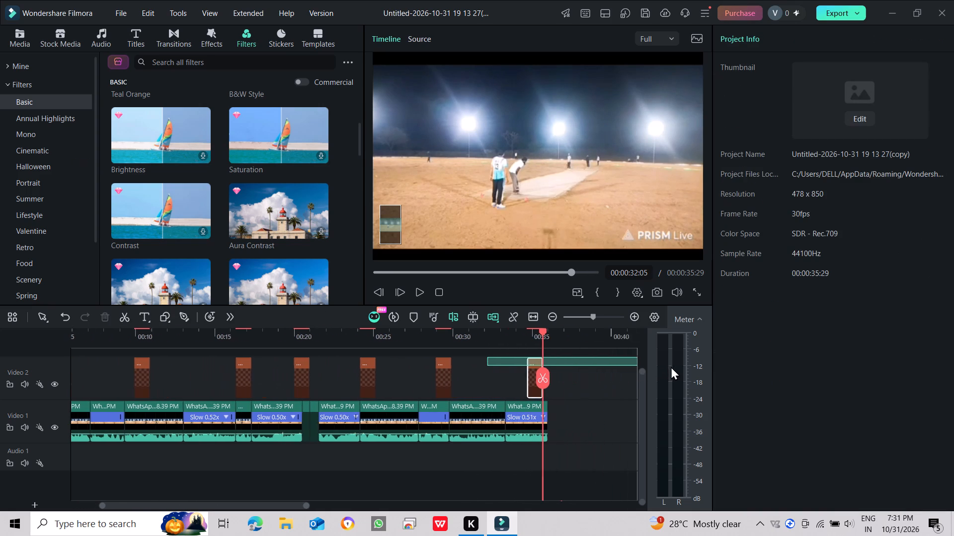
{"action": "left_click_drag", "start_coordinate": [671, 366], "coordinate": [589, 369]}
{"action": "left_click", "coordinate": [566, 397]}
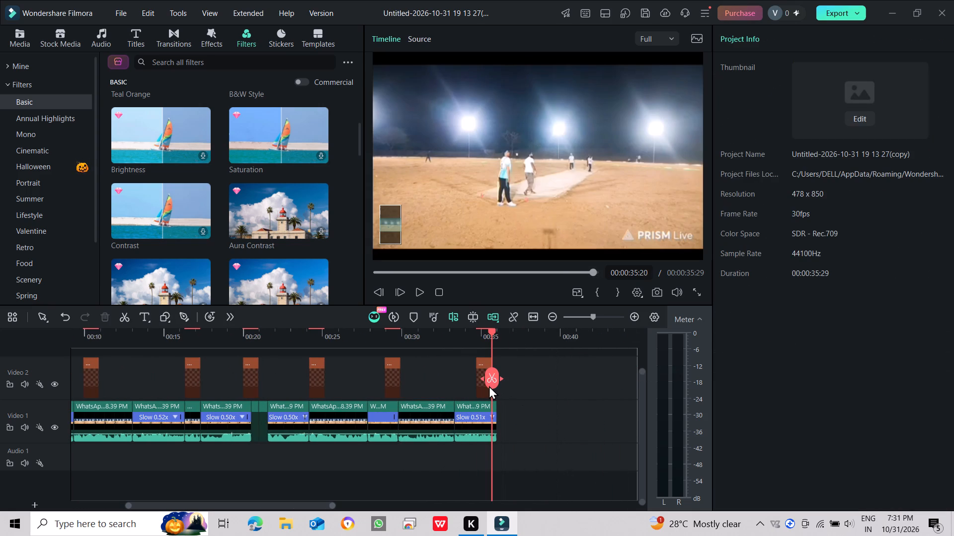
{"action": "left_click_drag", "start_coordinate": [481, 387], "coordinate": [496, 382]}
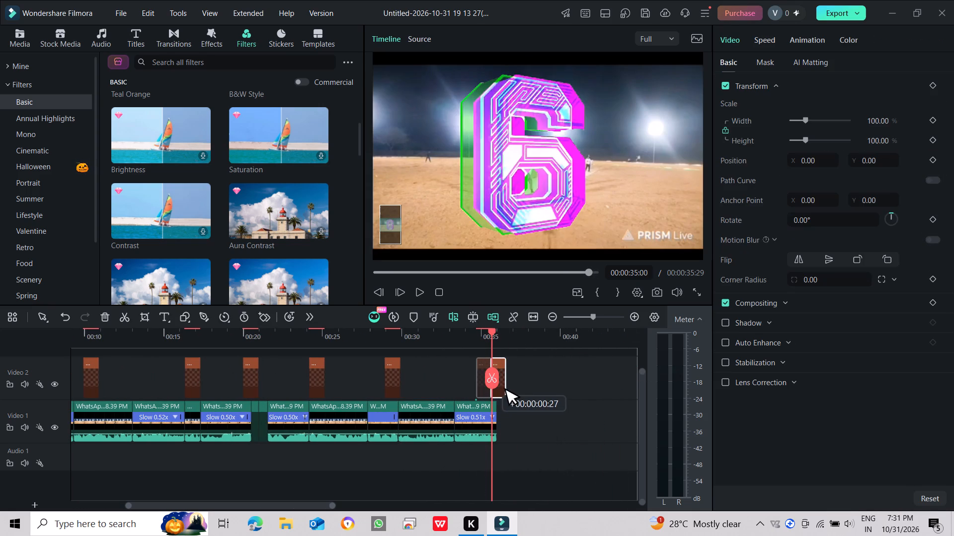
{"action": "left_click_drag", "start_coordinate": [496, 382], "coordinate": [496, 383]}
Play back the ending with the new "6" overlay from about 31 seconds.
{"action": "left_click_drag", "start_coordinate": [573, 263], "coordinate": [570, 265]}
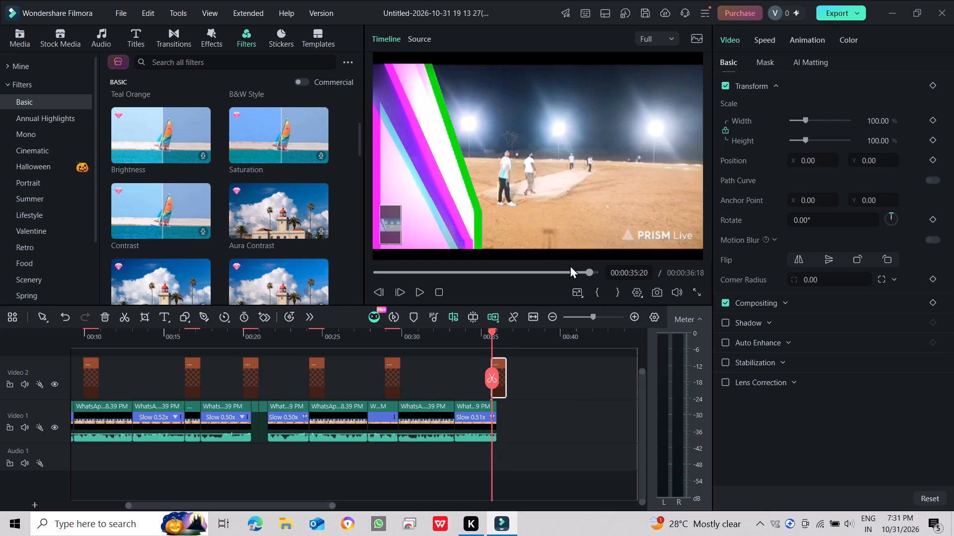
{"action": "left_click_drag", "start_coordinate": [570, 265], "coordinate": [564, 270]}
{"action": "left_click", "coordinate": [563, 270]}
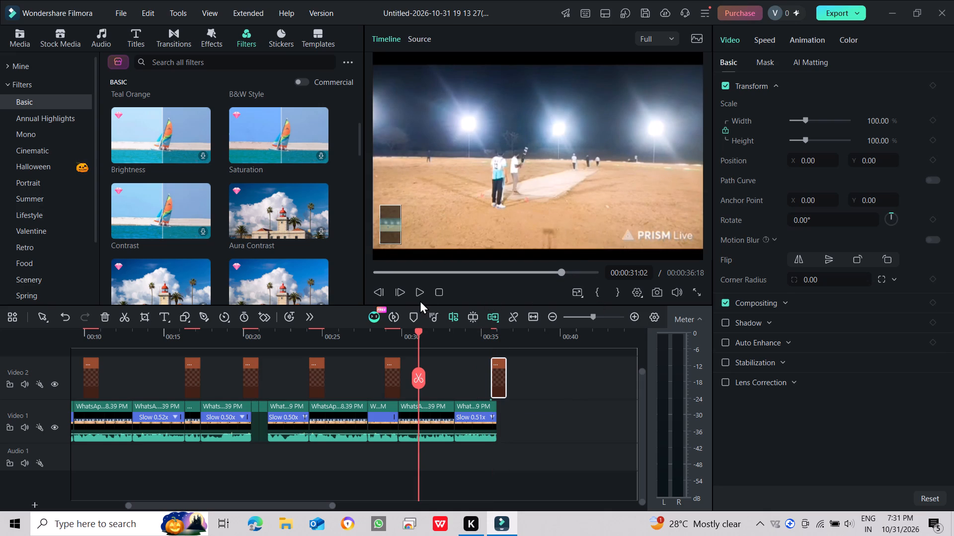
{"action": "left_click", "coordinate": [419, 291]}
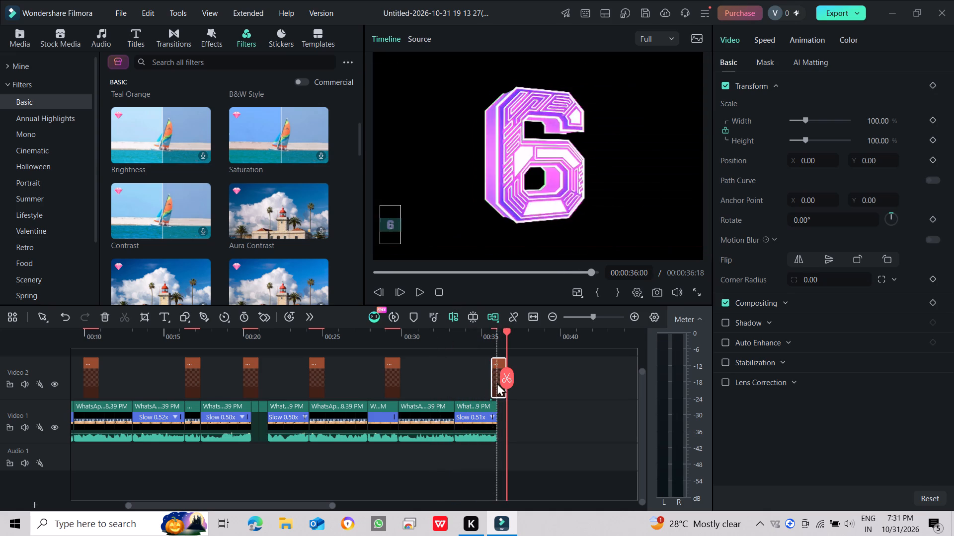
Shift the last "6" overlay on Video 2 slightly earlier so that it ends at 36:10.
{"action": "left_click_drag", "start_coordinate": [497, 383], "coordinate": [492, 381]}
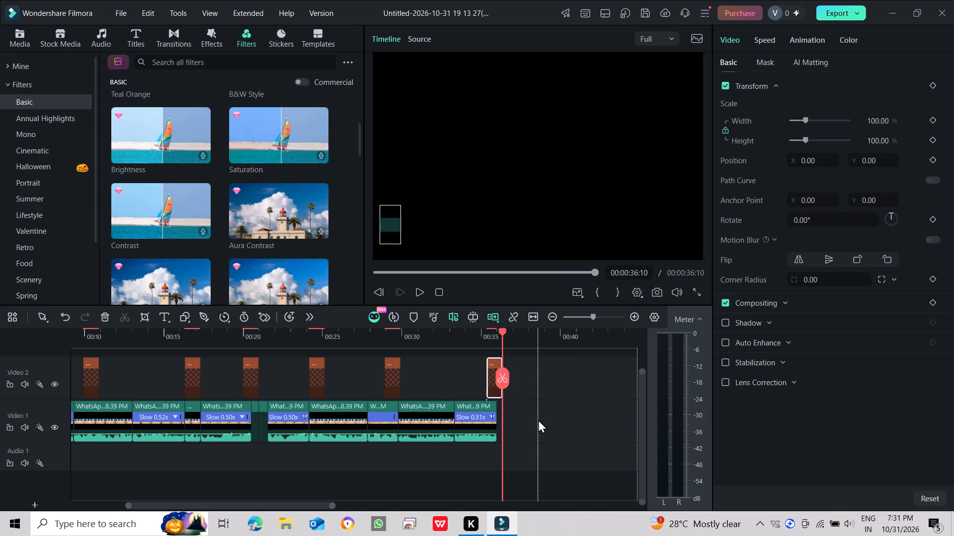
Save the project.
{"action": "key", "text": "ctrl+s"}
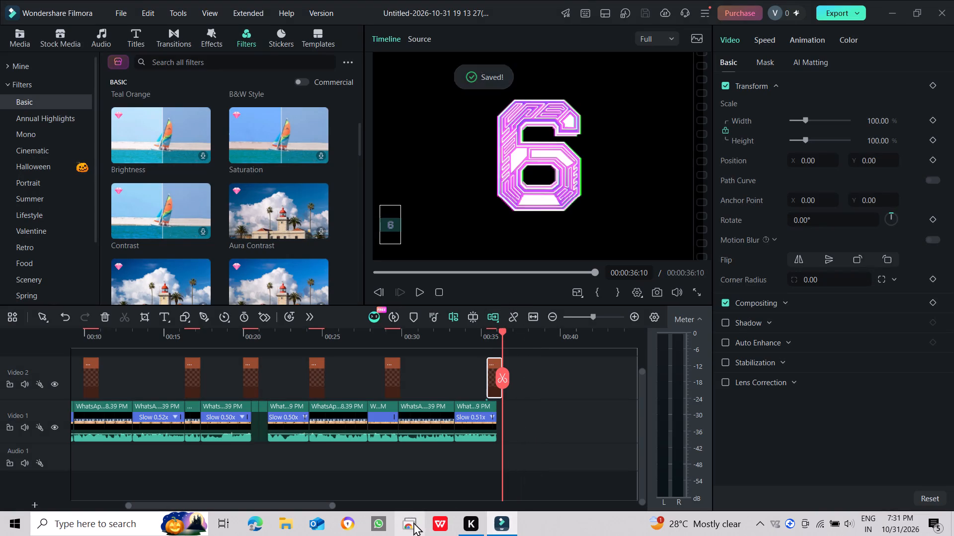
Switch to File Explorer and look through the Documents, Downloads, 3D Objects and Pictures folders, ending in the Videos folder.
{"action": "left_click", "coordinate": [302, 523]}
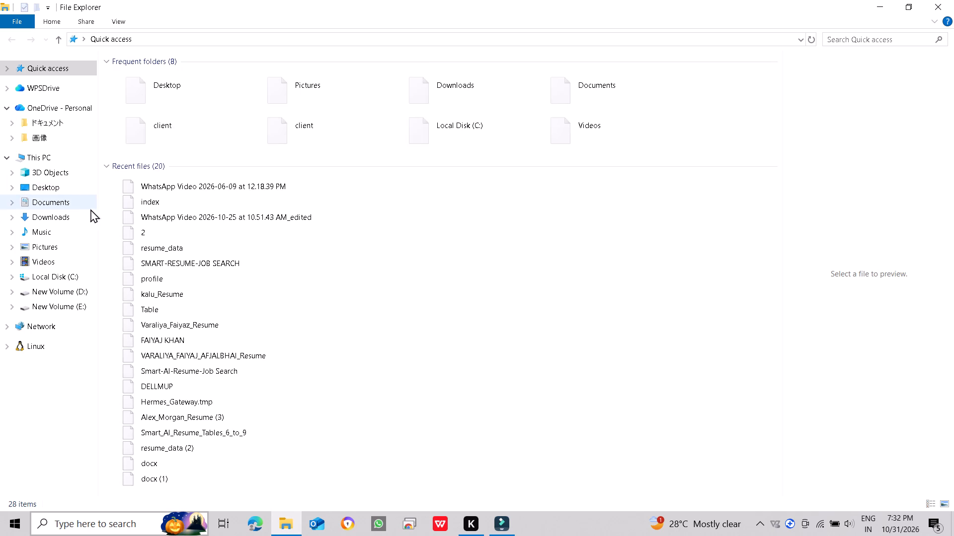
{"action": "left_click", "coordinate": [57, 202]}
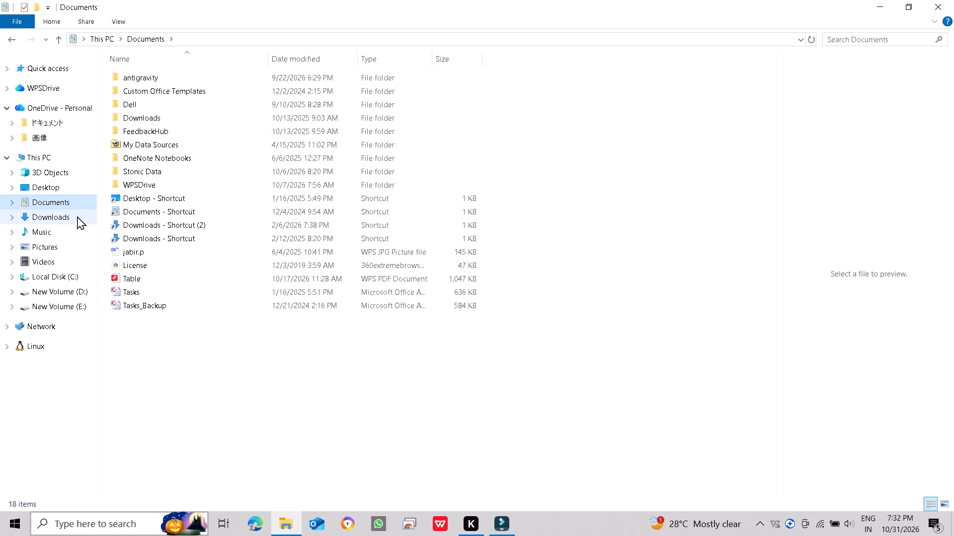
{"action": "left_click", "coordinate": [77, 220]}
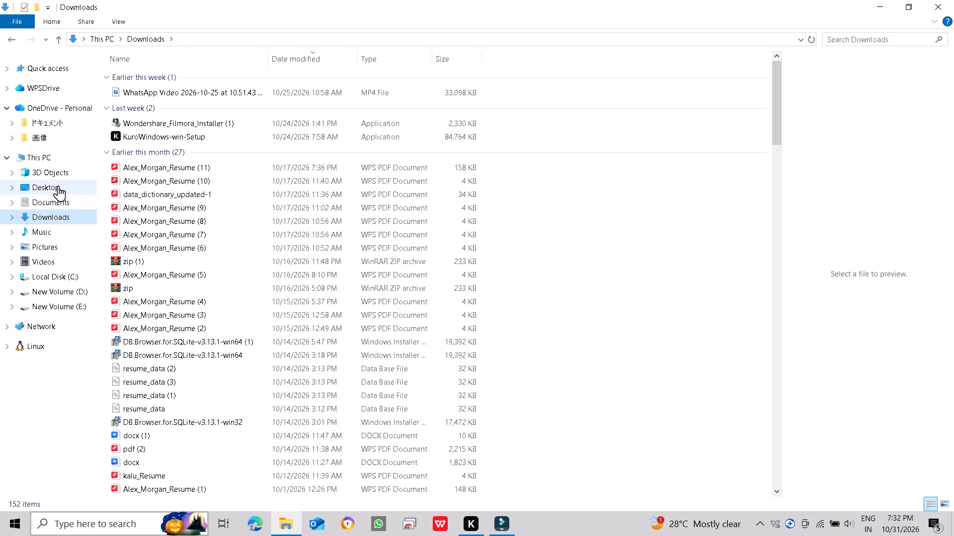
{"action": "left_click", "coordinate": [57, 184]}
{"action": "left_click", "coordinate": [57, 174]}
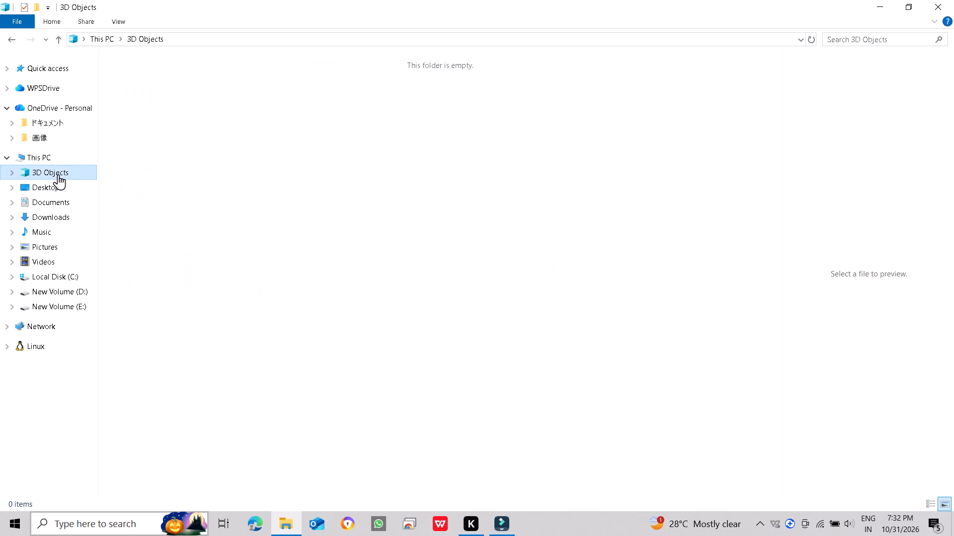
{"action": "left_click", "coordinate": [66, 195]}
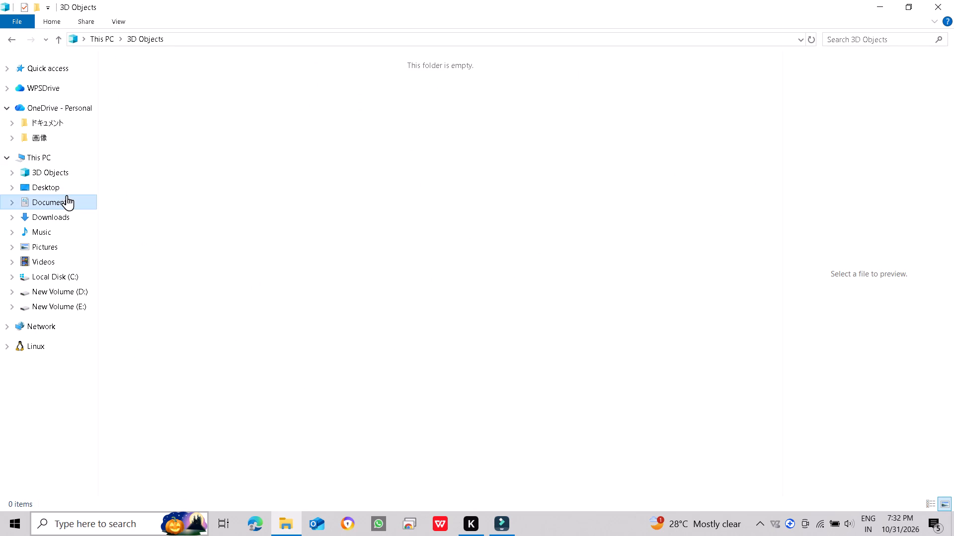
{"action": "left_click", "coordinate": [68, 241]}
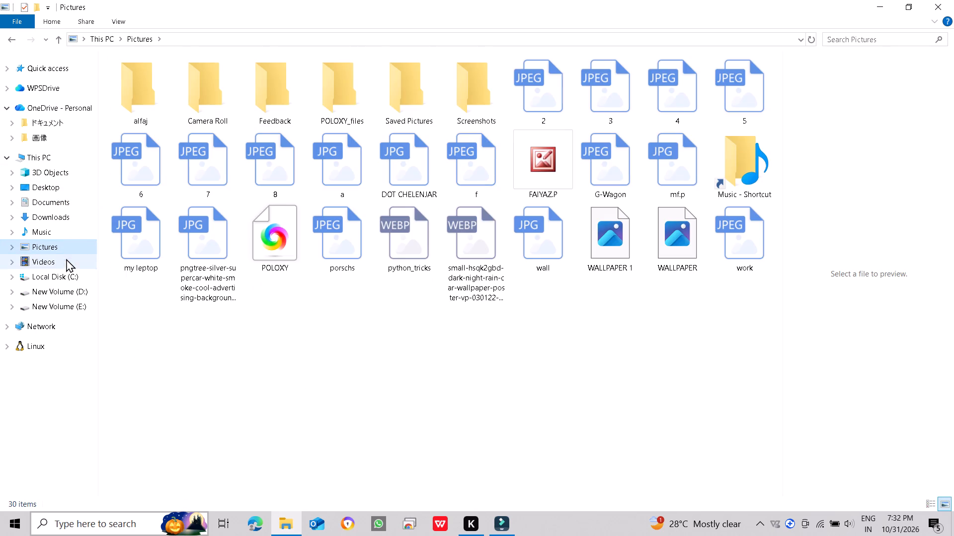
{"action": "left_click", "coordinate": [66, 263]}
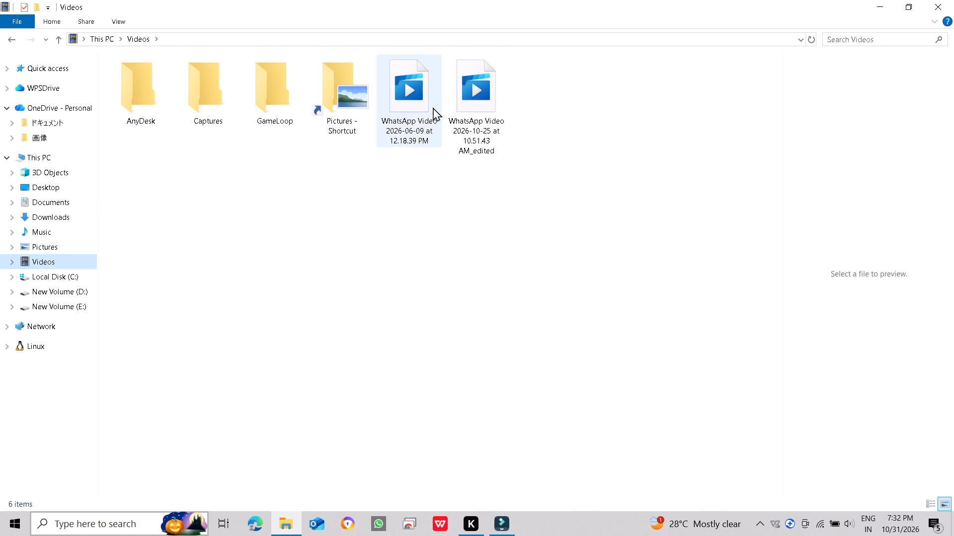
Open "WhatsApp Video 2026-06-09 at 12.18.39 PM" from the Videos folder with Media Player, and close the player.
{"action": "left_click", "coordinate": [385, 123]}
{"action": "double_click", "coordinate": [385, 123]}
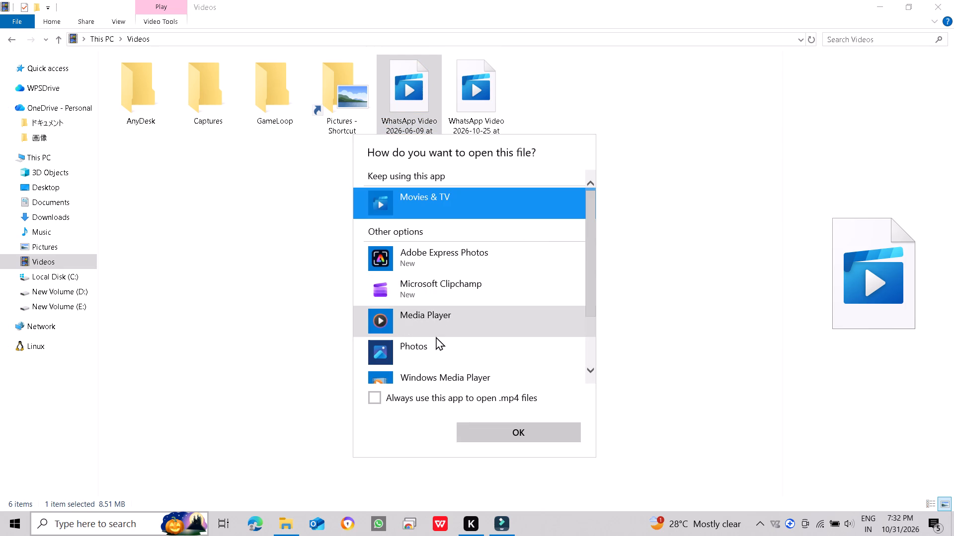
{"action": "left_click", "coordinate": [440, 353]}
{"action": "left_click", "coordinate": [430, 320]}
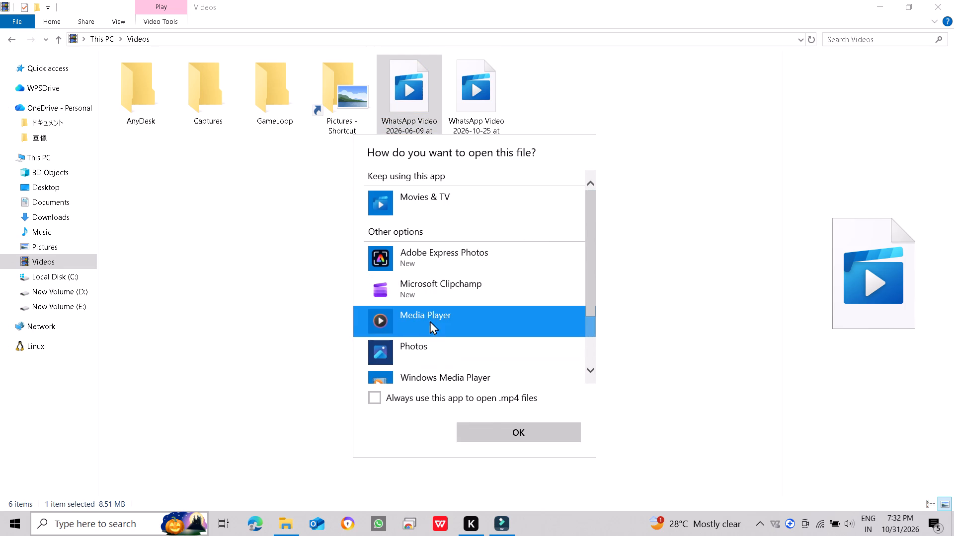
{"action": "left_click", "coordinate": [492, 433]}
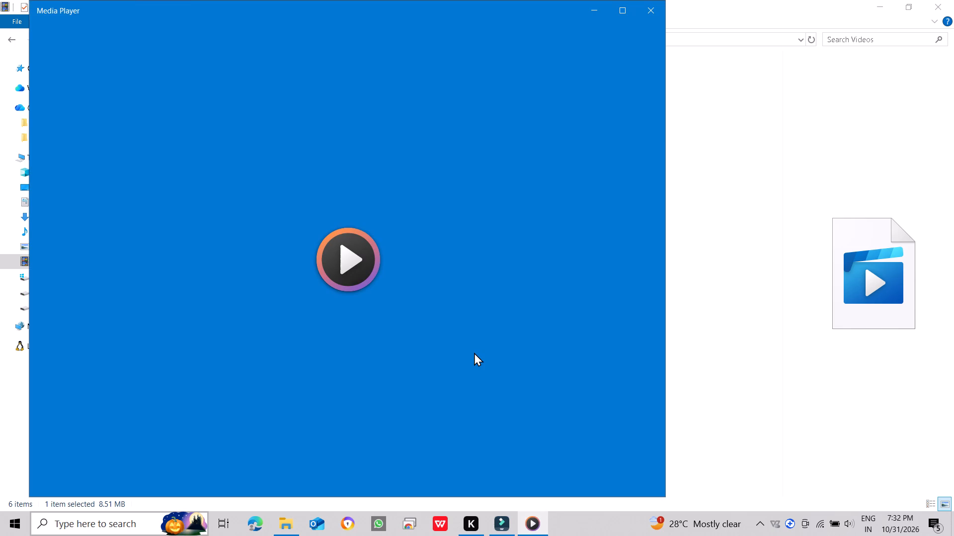
{"action": "left_click", "coordinate": [644, 13]}
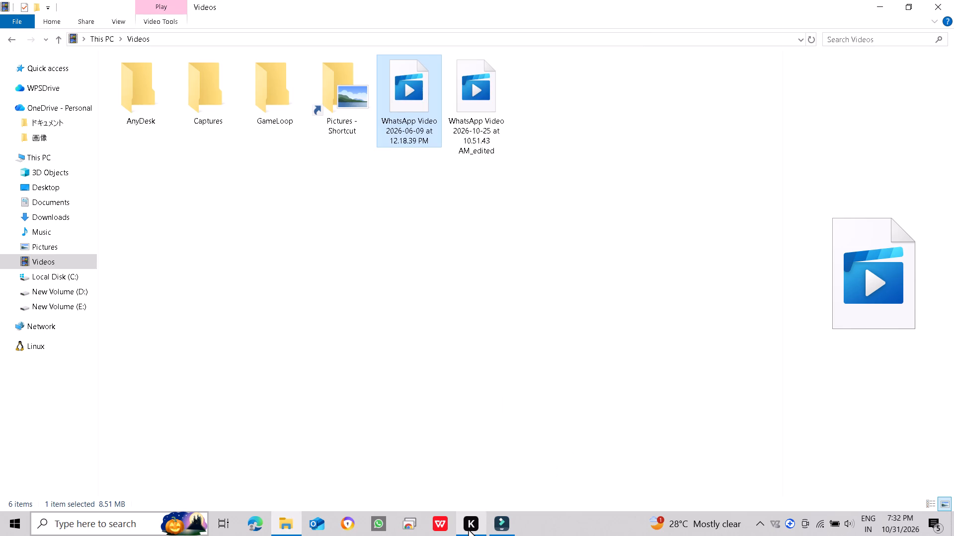
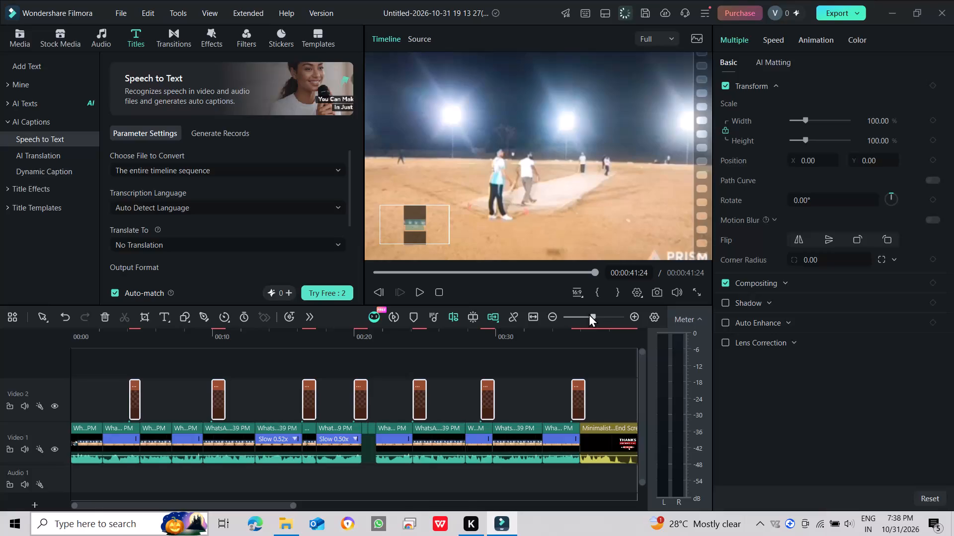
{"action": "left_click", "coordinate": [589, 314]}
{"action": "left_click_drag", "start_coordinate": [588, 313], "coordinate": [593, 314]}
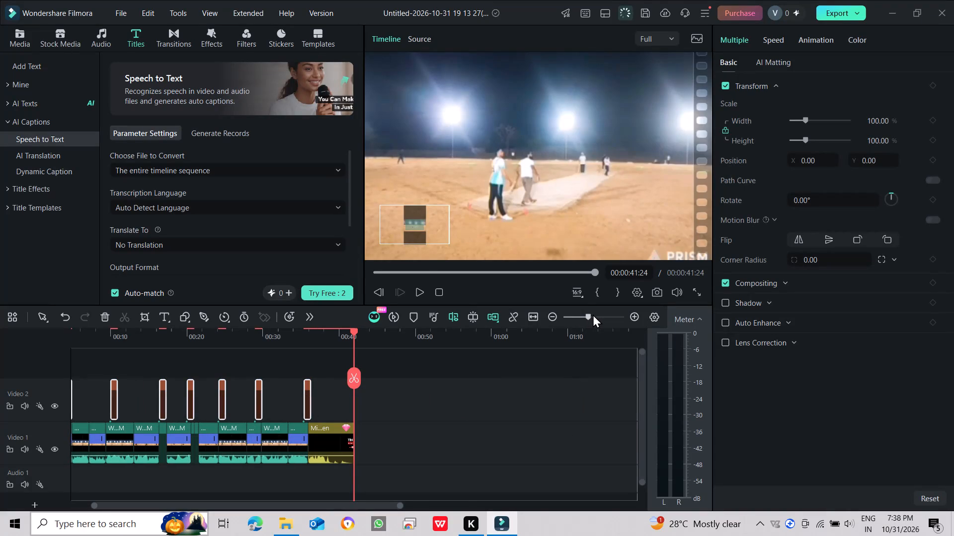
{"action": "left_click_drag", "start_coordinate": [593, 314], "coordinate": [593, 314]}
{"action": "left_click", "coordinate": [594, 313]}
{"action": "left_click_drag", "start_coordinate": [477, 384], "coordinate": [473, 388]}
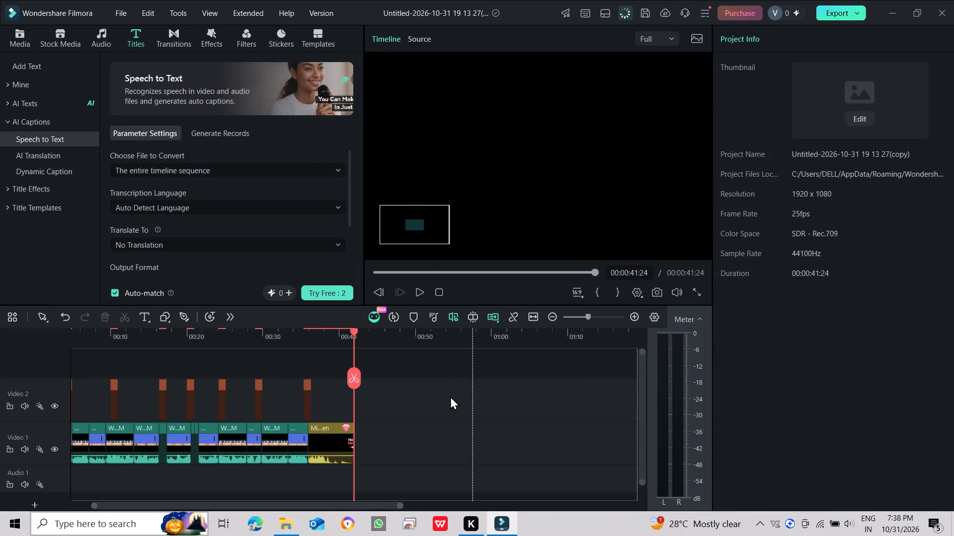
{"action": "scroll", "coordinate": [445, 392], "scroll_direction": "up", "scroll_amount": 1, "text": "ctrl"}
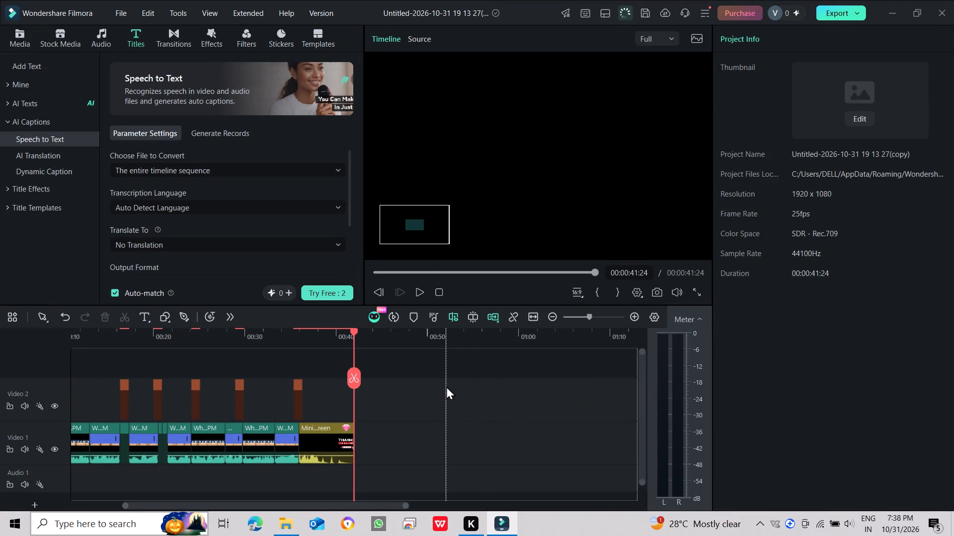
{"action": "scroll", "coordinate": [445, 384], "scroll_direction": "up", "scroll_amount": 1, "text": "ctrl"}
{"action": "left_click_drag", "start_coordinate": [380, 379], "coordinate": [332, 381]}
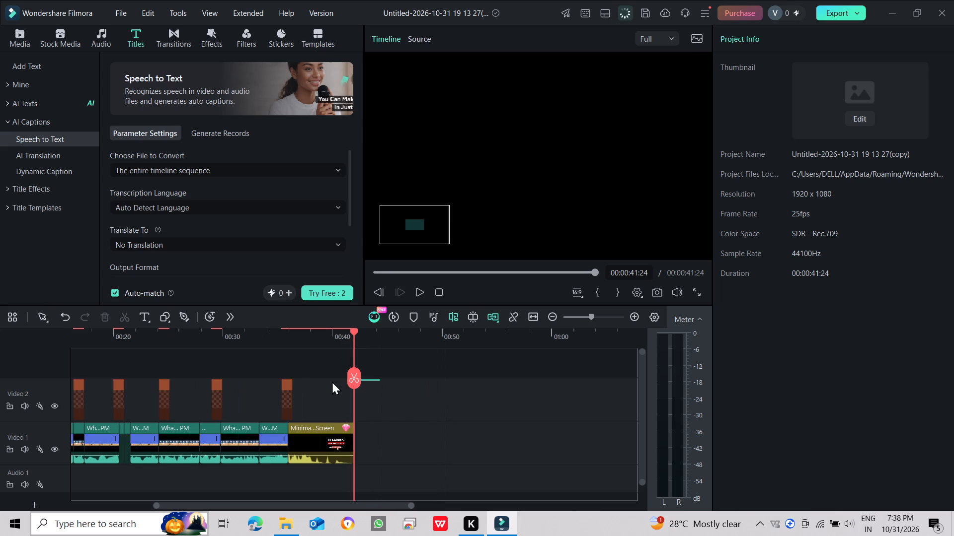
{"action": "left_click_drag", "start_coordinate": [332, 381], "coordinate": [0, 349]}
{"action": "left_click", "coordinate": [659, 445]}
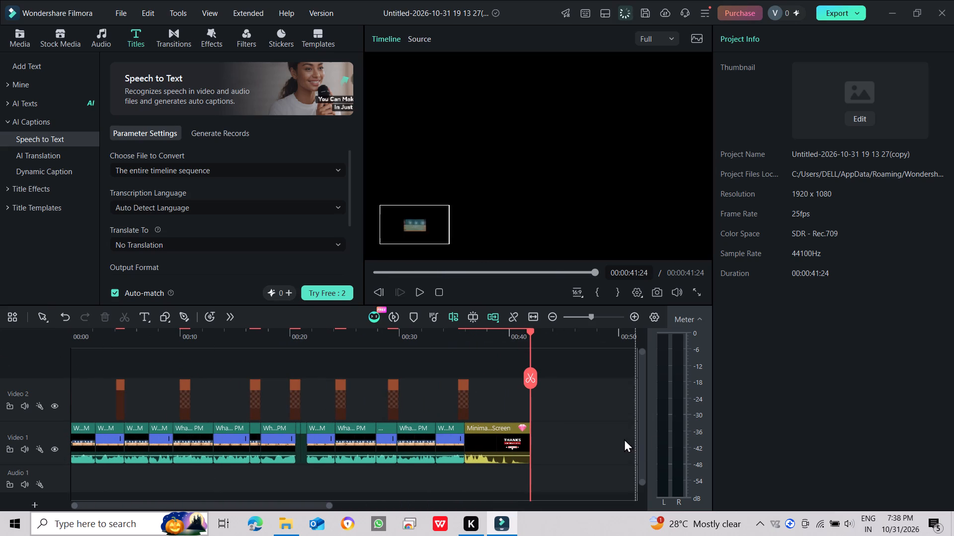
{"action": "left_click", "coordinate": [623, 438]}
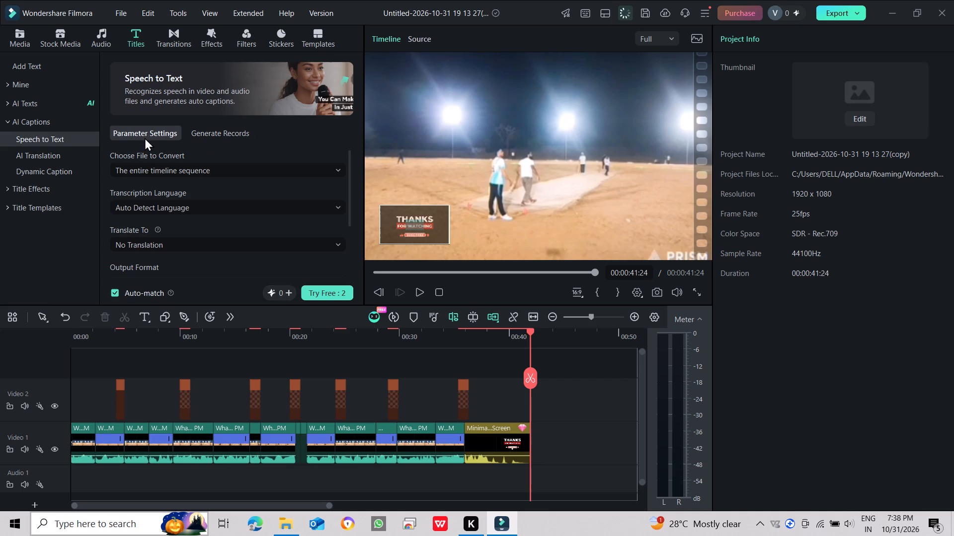
Open the trending AI Texts titles and preview the Dark Oath title.
{"action": "left_click", "coordinate": [35, 102]}
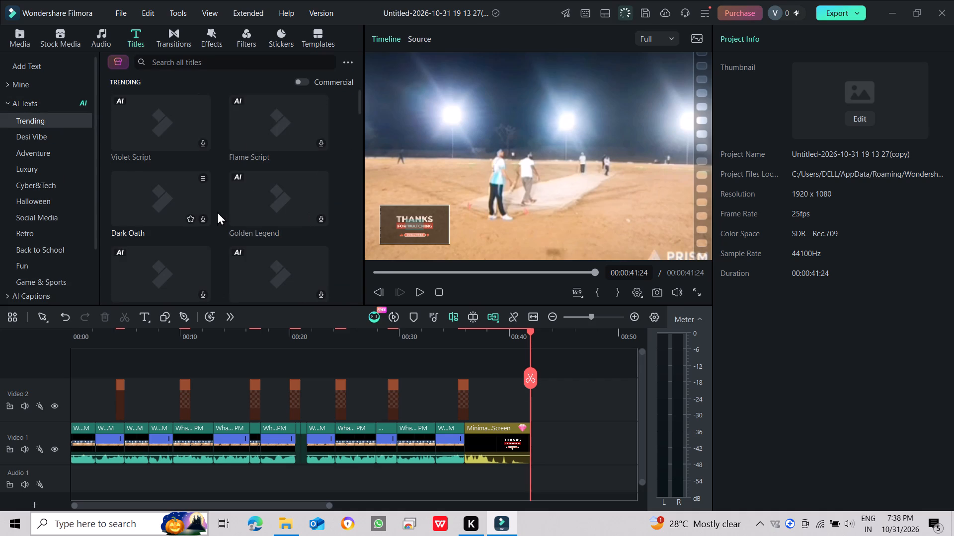
{"action": "left_click", "coordinate": [157, 202]}
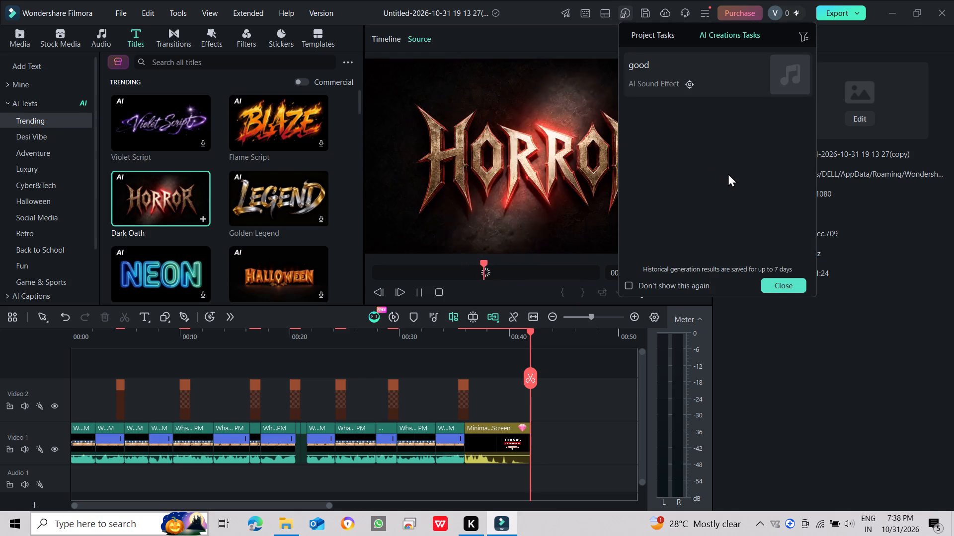
Open the AI sound effect results for "good", download the third 5-second sound and play it.
{"action": "left_click", "coordinate": [720, 84]}
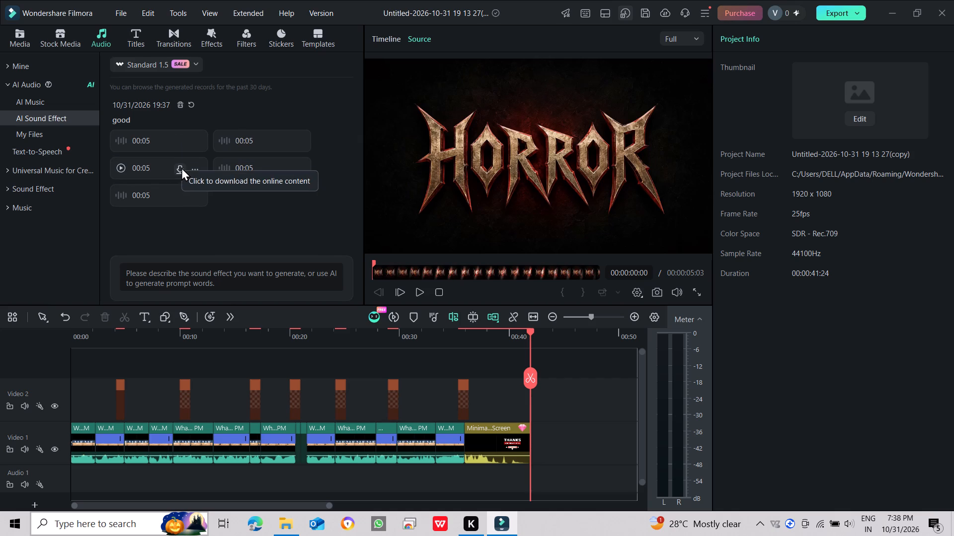
{"action": "left_click", "coordinate": [181, 167]}
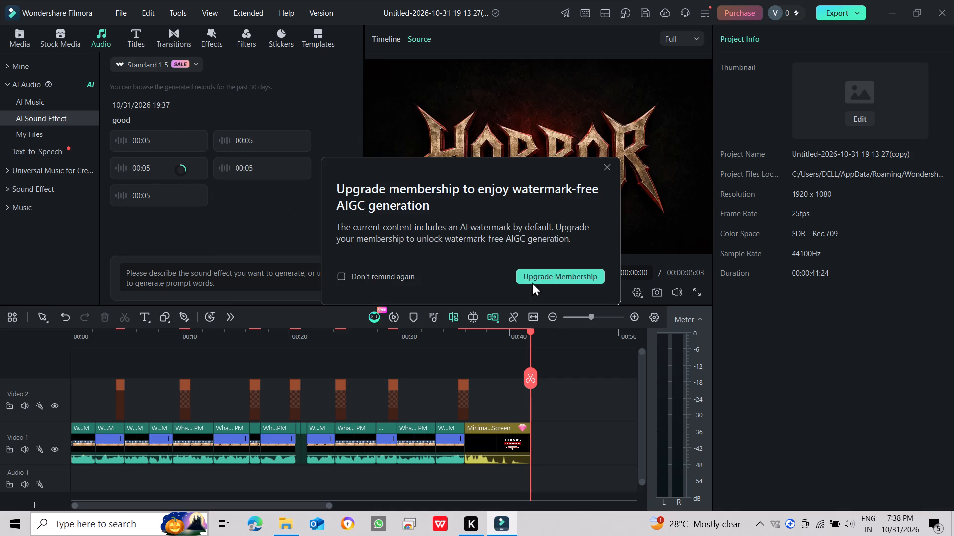
{"action": "left_click", "coordinate": [608, 169]}
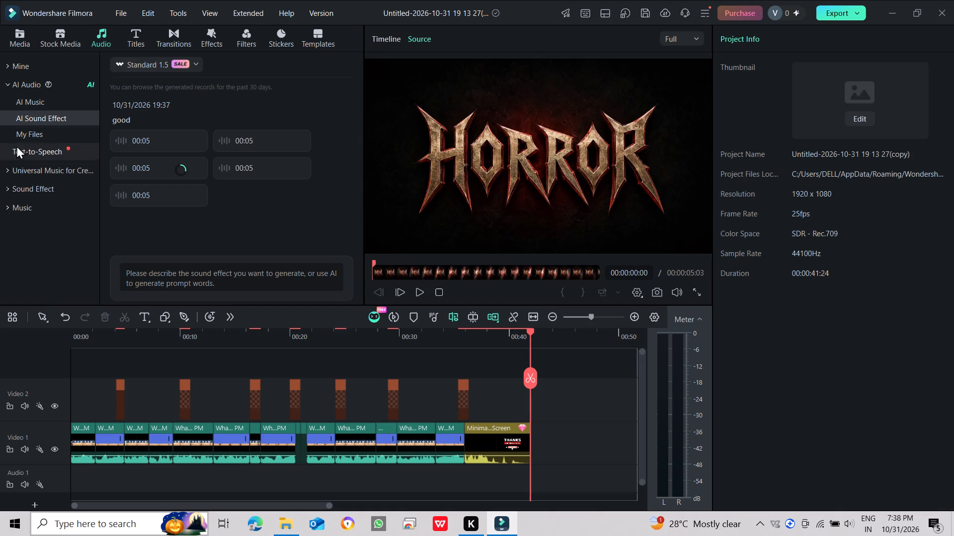
{"action": "left_click", "coordinate": [417, 291]}
{"action": "left_click", "coordinate": [417, 291]}
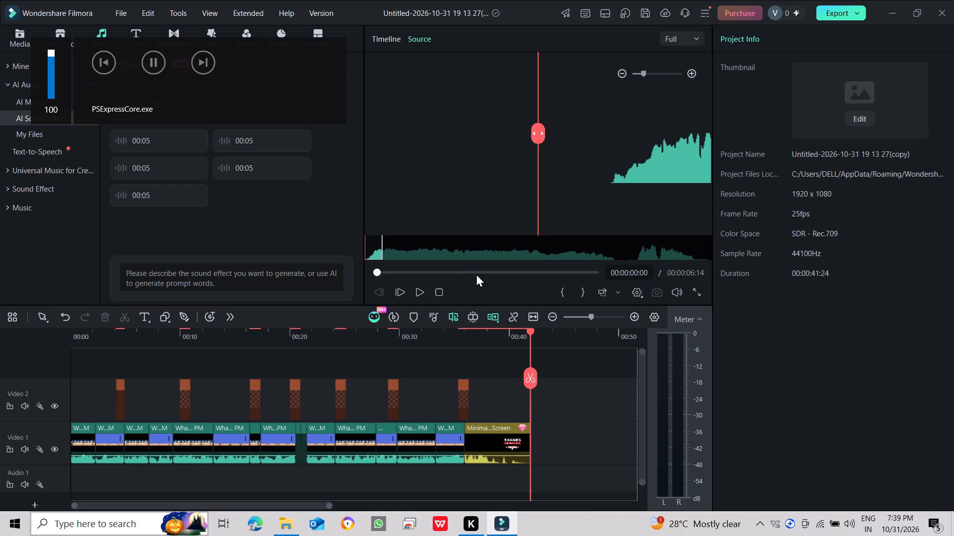
{"action": "left_click", "coordinate": [414, 290]}
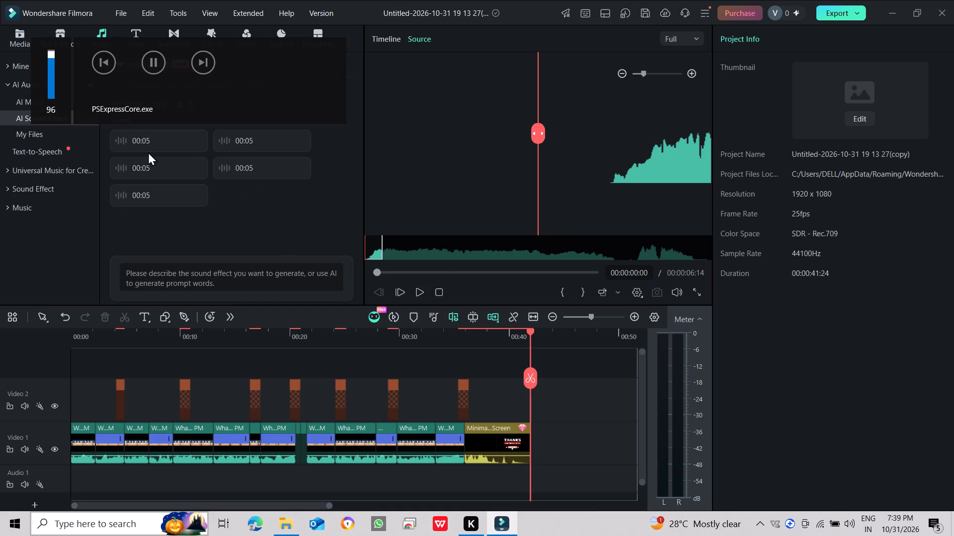
Download the first 5-second "good" AI sound effect and listen to it.
{"action": "left_click", "coordinate": [148, 152]}
{"action": "left_click", "coordinate": [152, 145]}
{"action": "left_click", "coordinate": [175, 142]}
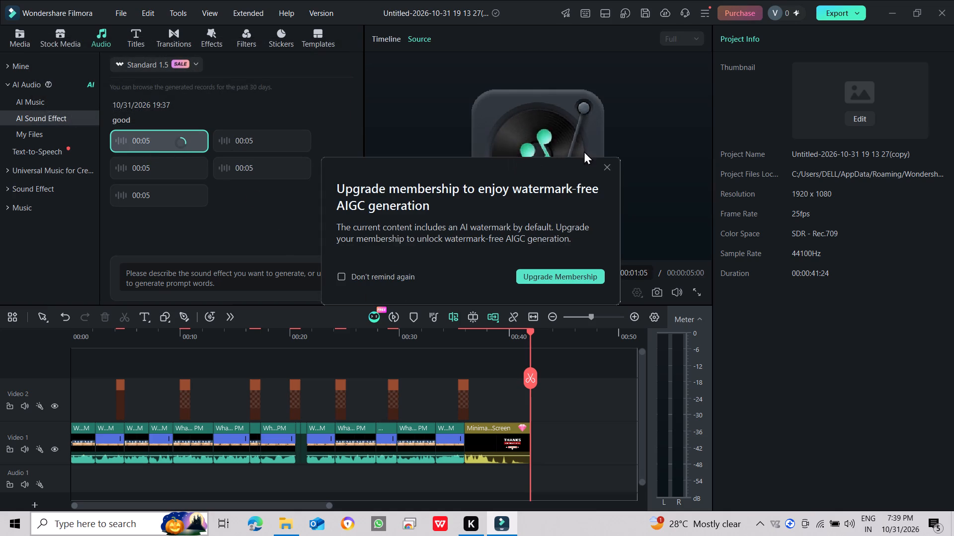
{"action": "left_click", "coordinate": [606, 168]}
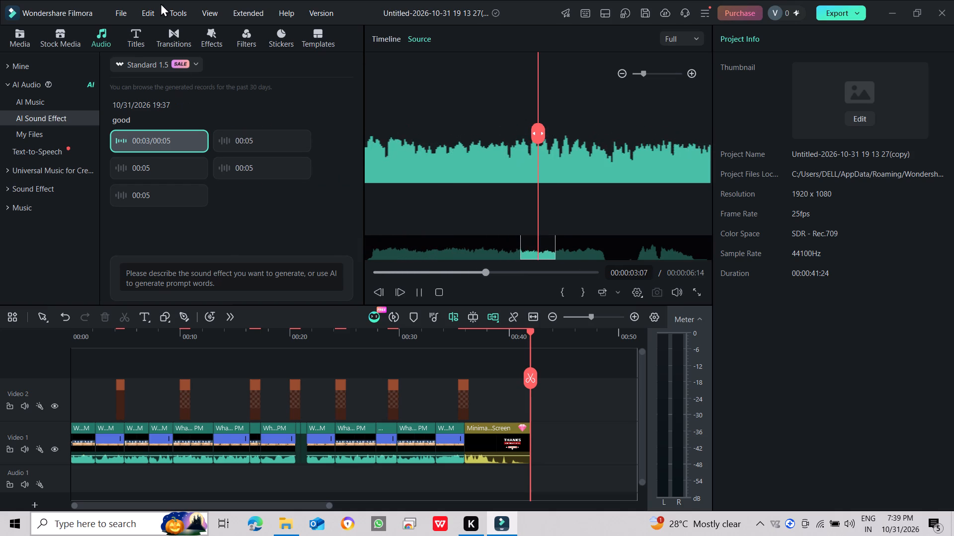
Return to the titles library and play back the timeline from the start, pausing at about 18 seconds.
{"action": "left_click", "coordinate": [135, 45]}
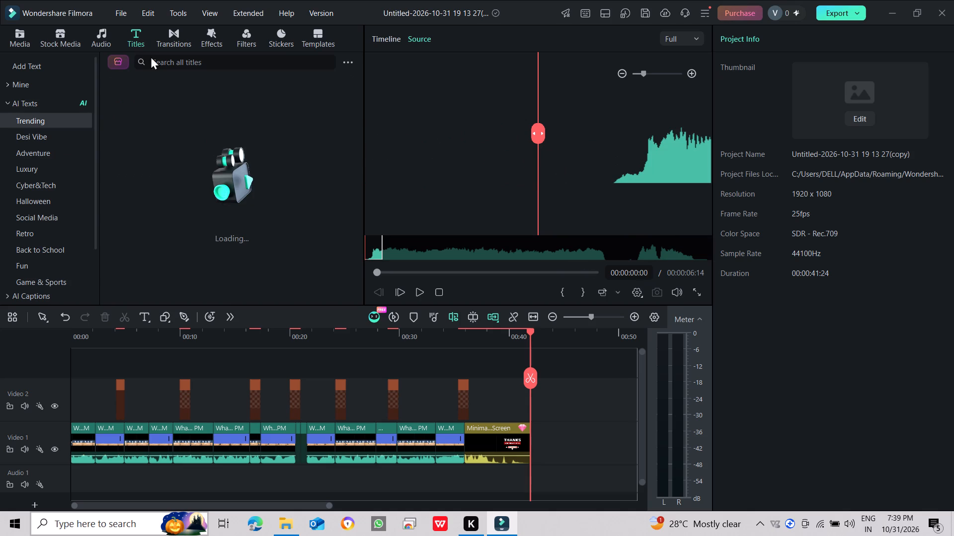
{"action": "right_click_drag", "start_coordinate": [421, 175], "coordinate": [404, 192]}
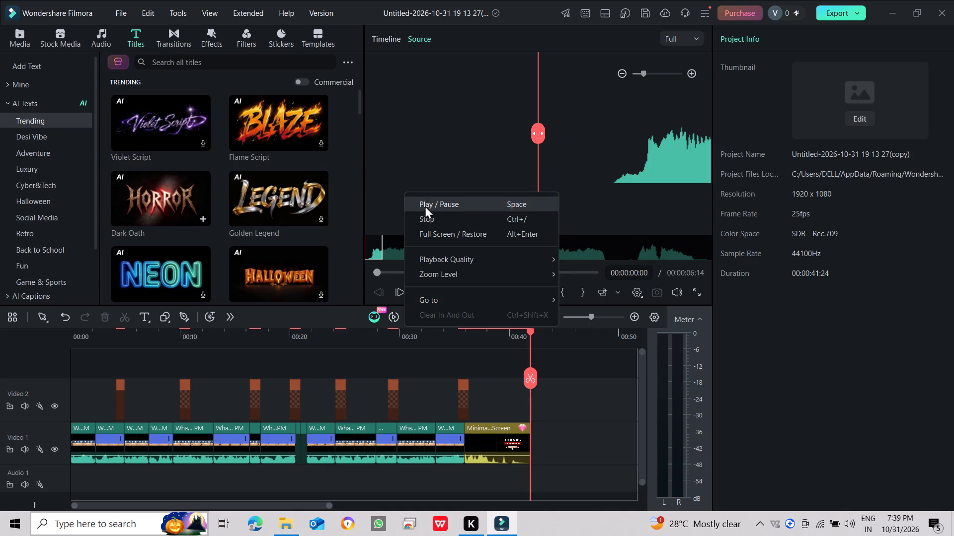
{"action": "left_click", "coordinate": [415, 170]}
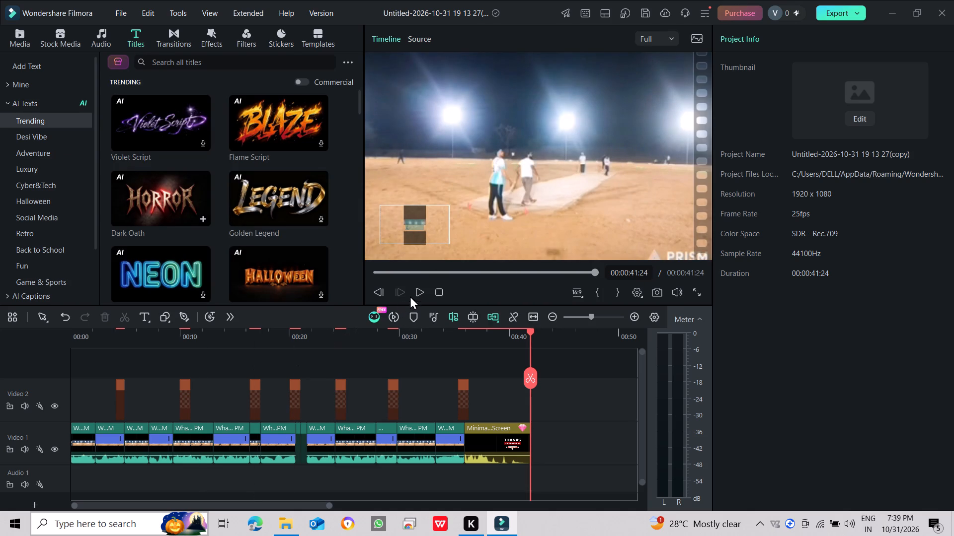
{"action": "left_click", "coordinate": [417, 291]}
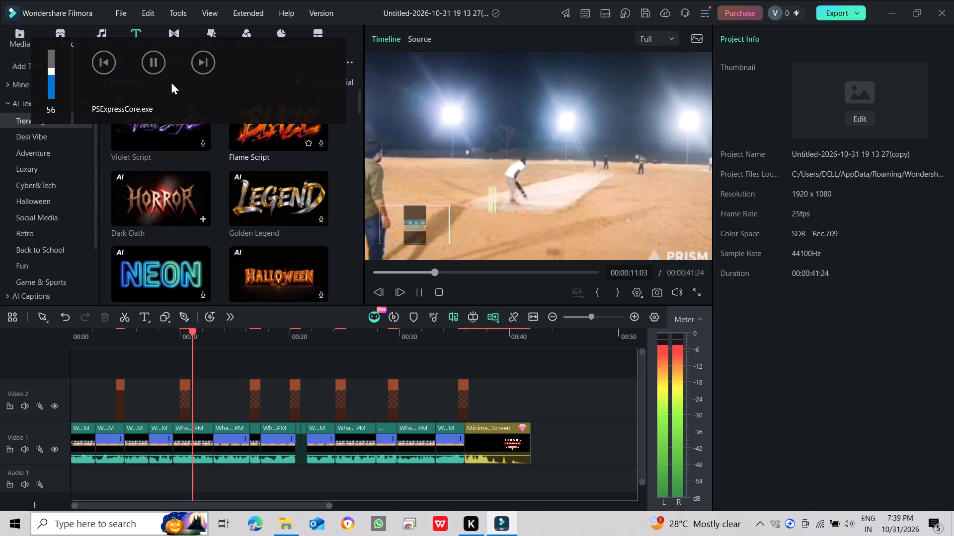
{"action": "left_click", "coordinate": [155, 71]}
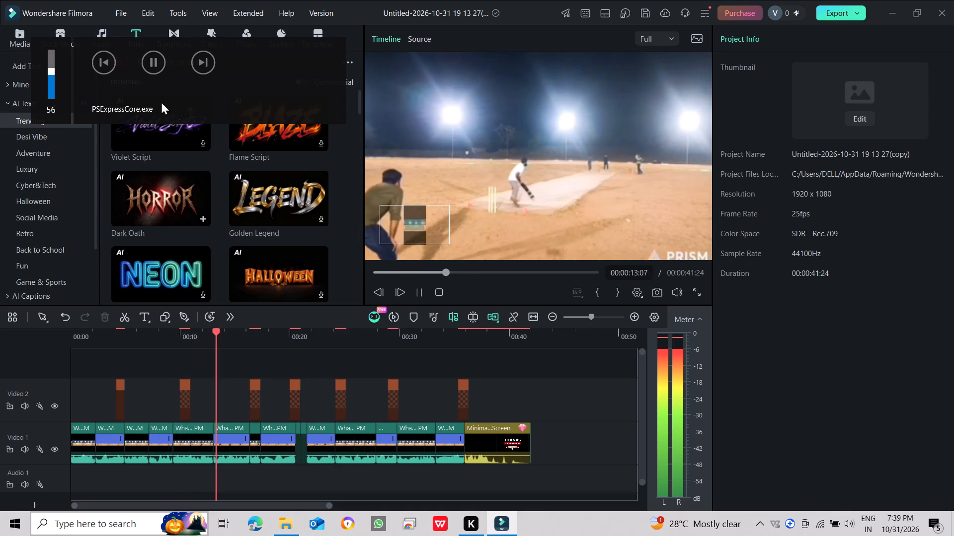
{"action": "left_click", "coordinate": [419, 163]}
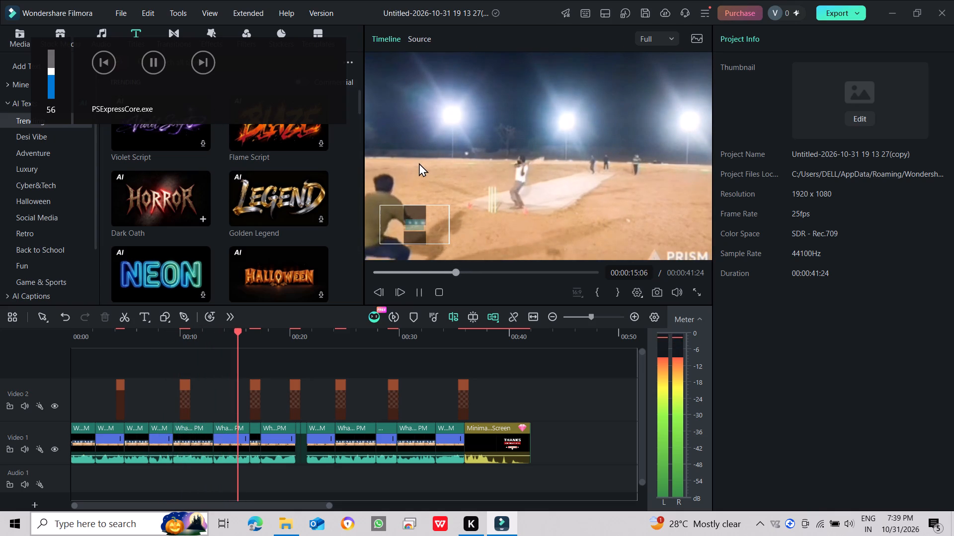
{"action": "left_click", "coordinate": [409, 290]}
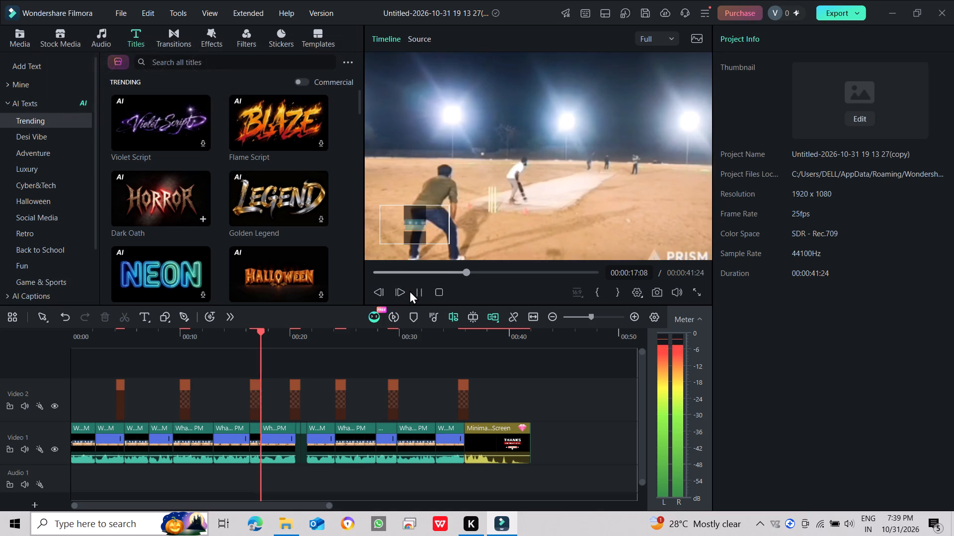
{"action": "left_click", "coordinate": [413, 289]}
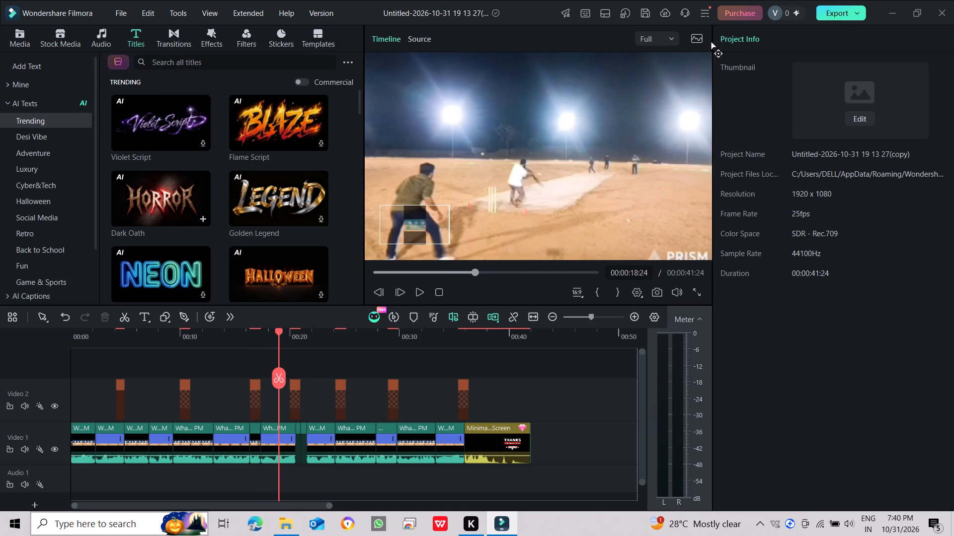
Show the video scopes for the current frame and hide them again.
{"action": "left_click", "coordinate": [697, 42]}
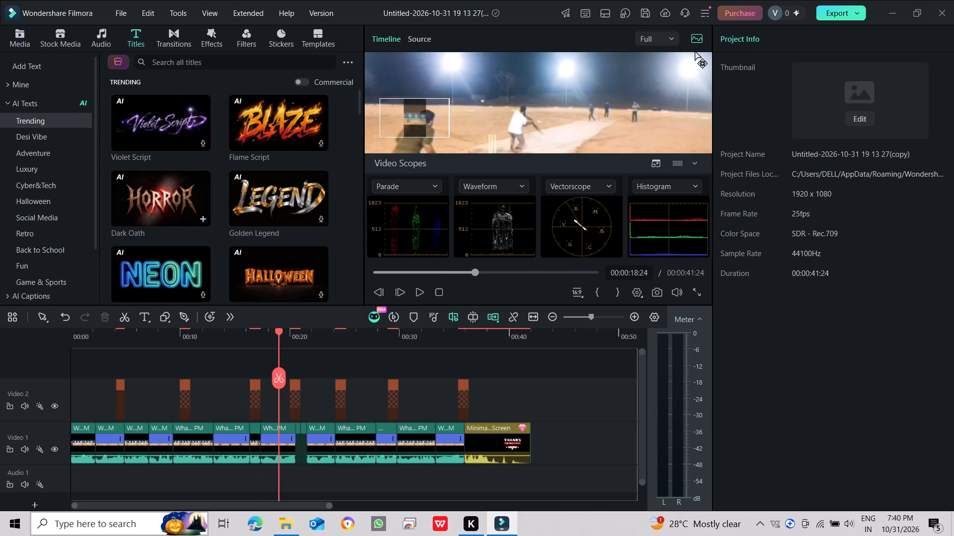
{"action": "left_click_drag", "start_coordinate": [700, 39], "coordinate": [692, 44]}
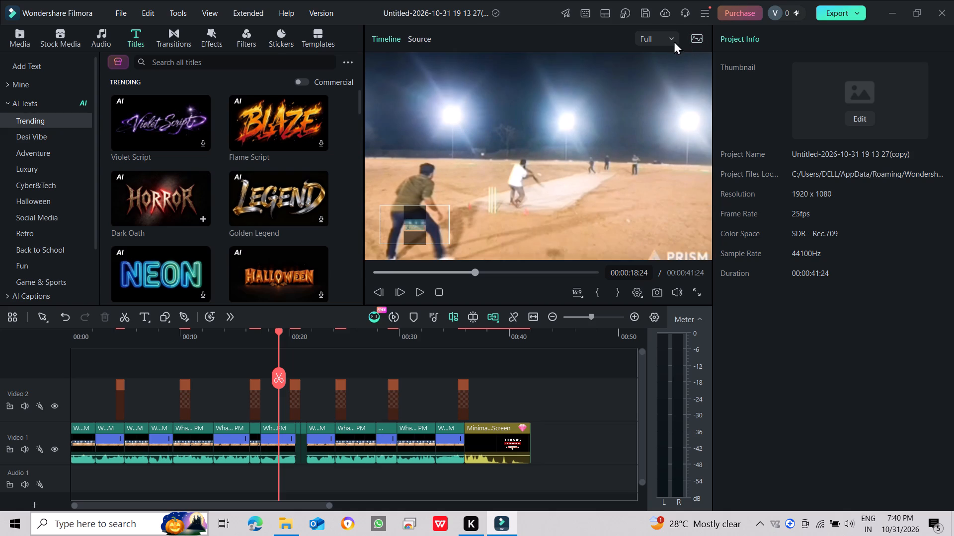
Save the project.
{"action": "left_click", "coordinate": [646, 18]}
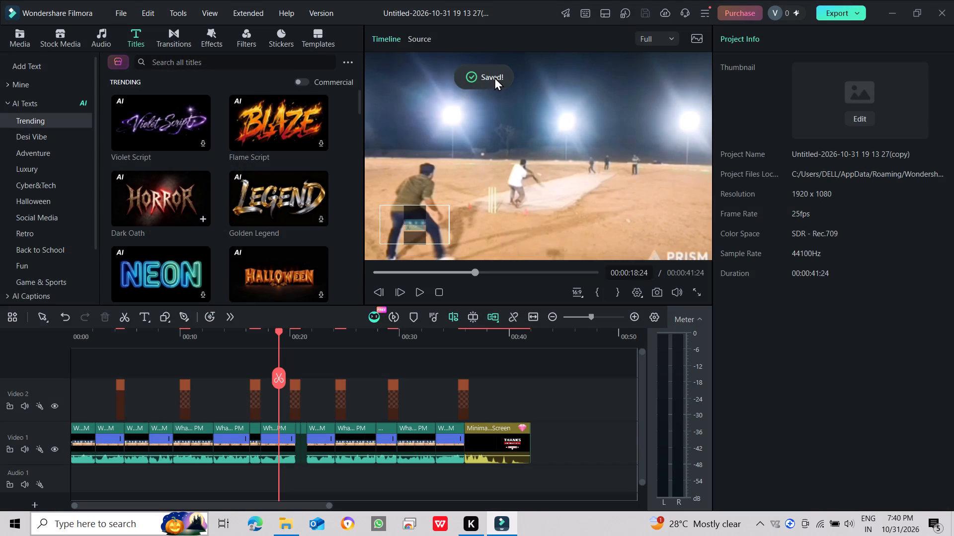
Resume playback of the timeline from about 18 seconds.
{"action": "right_click", "coordinate": [563, 113]}
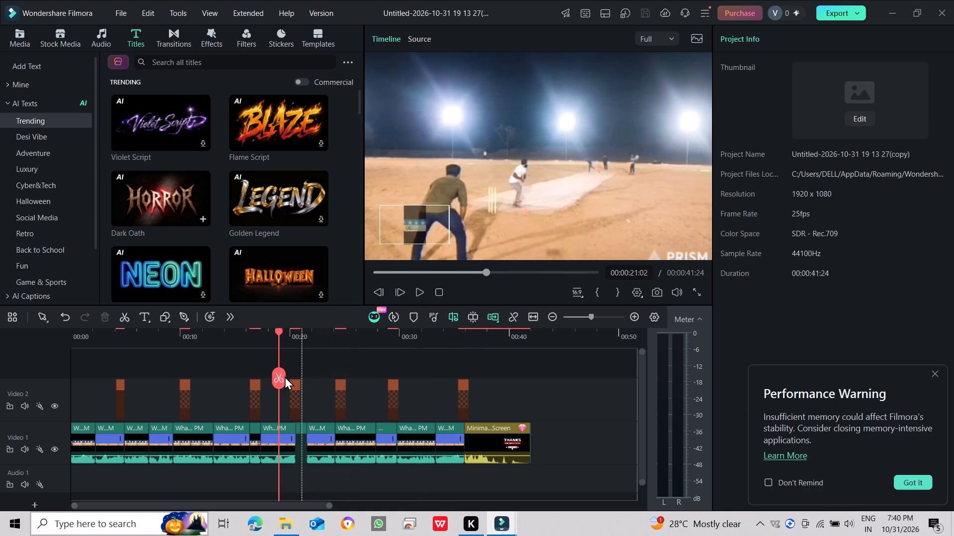
{"action": "left_click", "coordinate": [359, 360]}
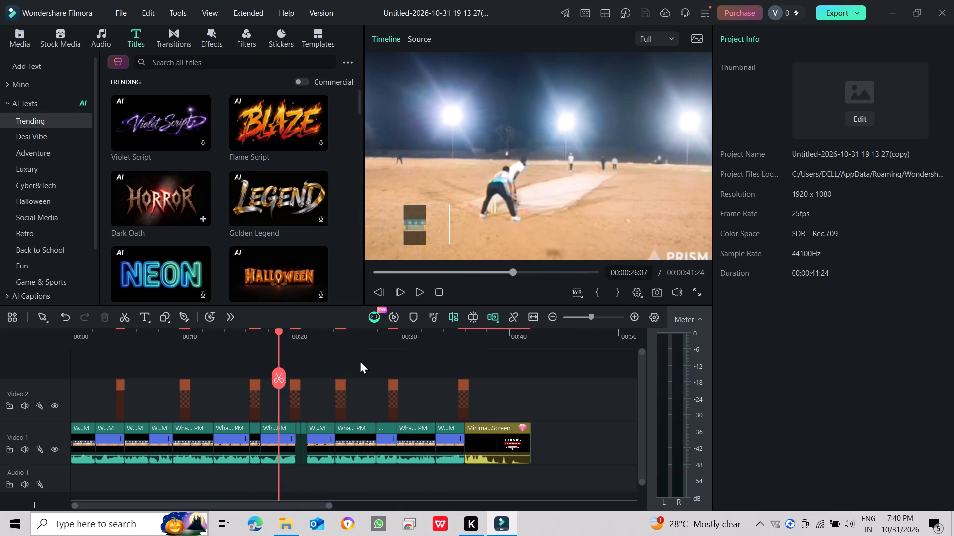
{"action": "left_click", "coordinate": [419, 293]}
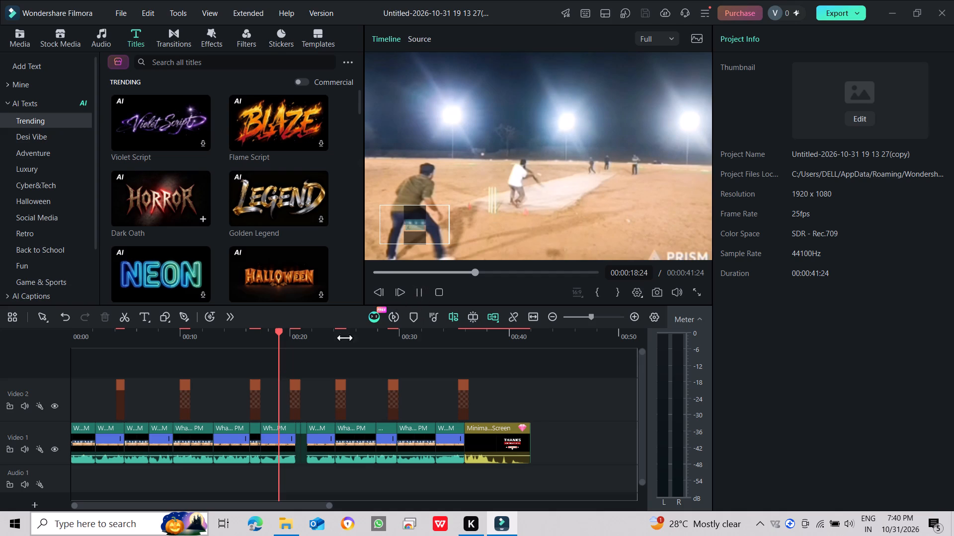
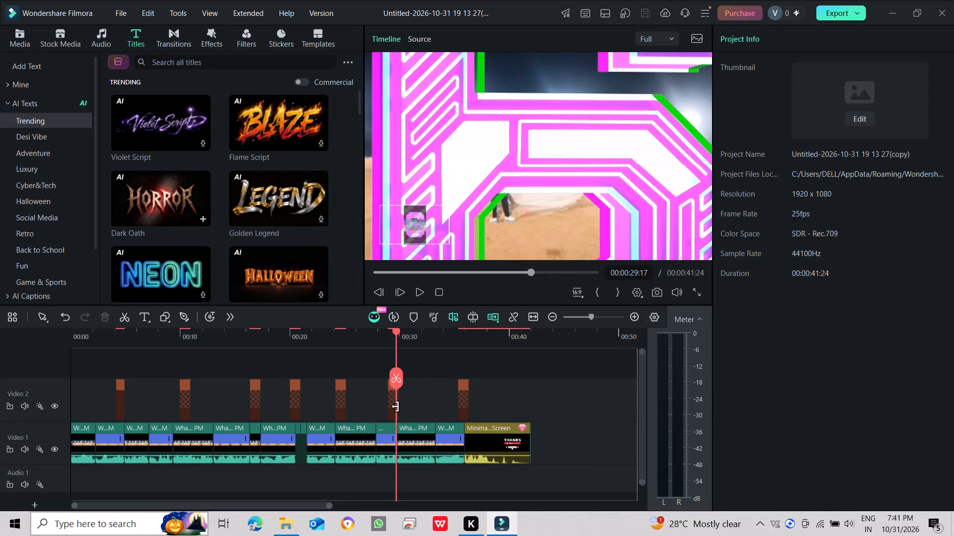
Resume playback of the timeline from about 29 seconds.
{"action": "left_click", "coordinate": [357, 412]}
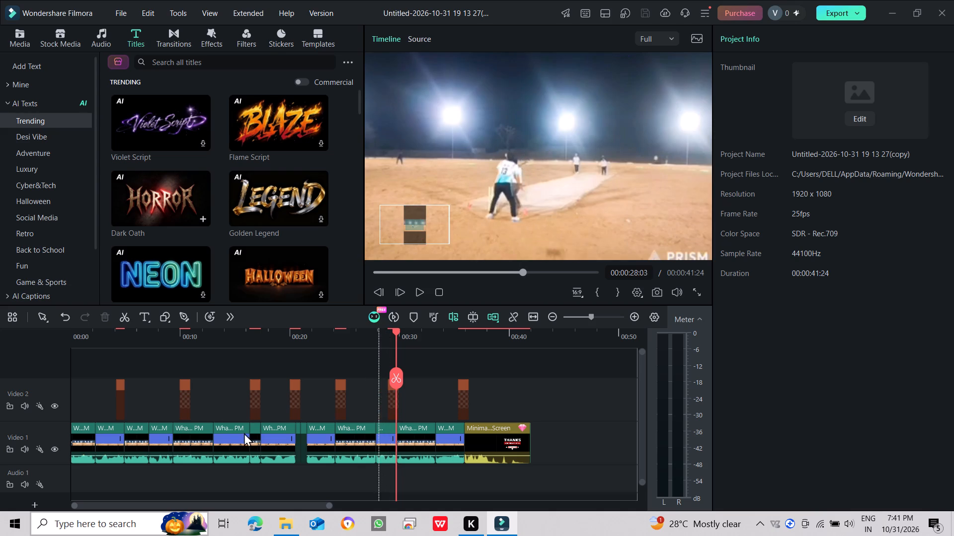
{"action": "left_click", "coordinate": [227, 417]}
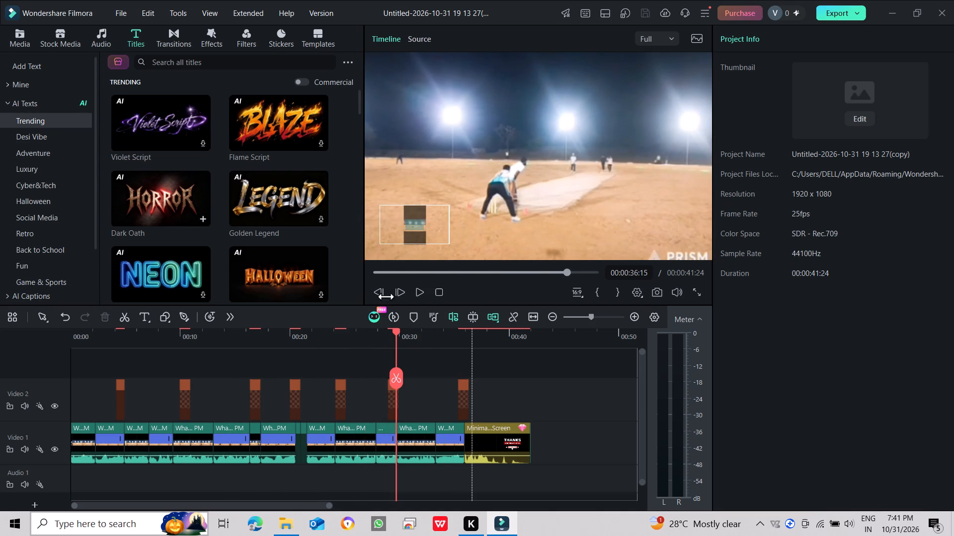
{"action": "left_click", "coordinate": [422, 287]}
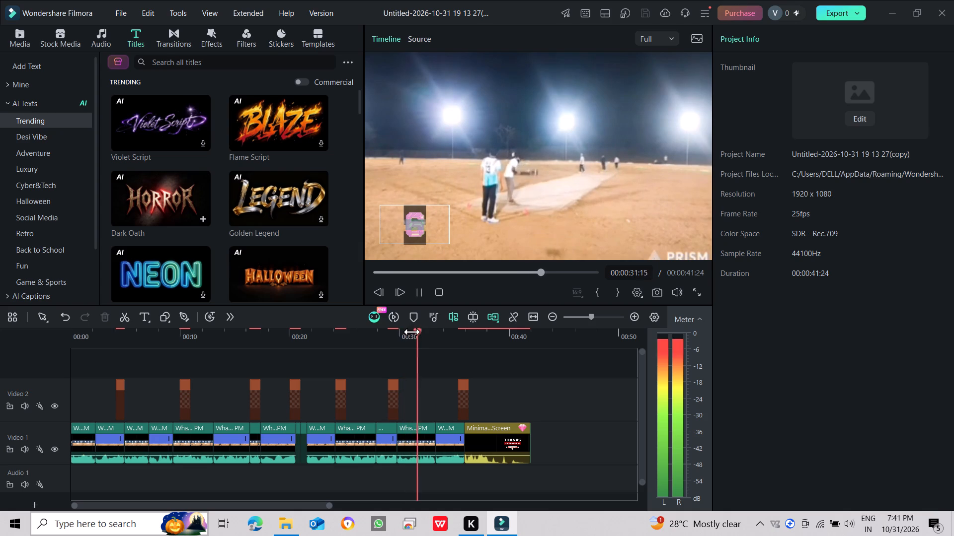
Move the playhead back to near the start of the timeline and pause playback at about 2.5 seconds.
{"action": "left_click_drag", "start_coordinate": [427, 335], "coordinate": [305, 359]}
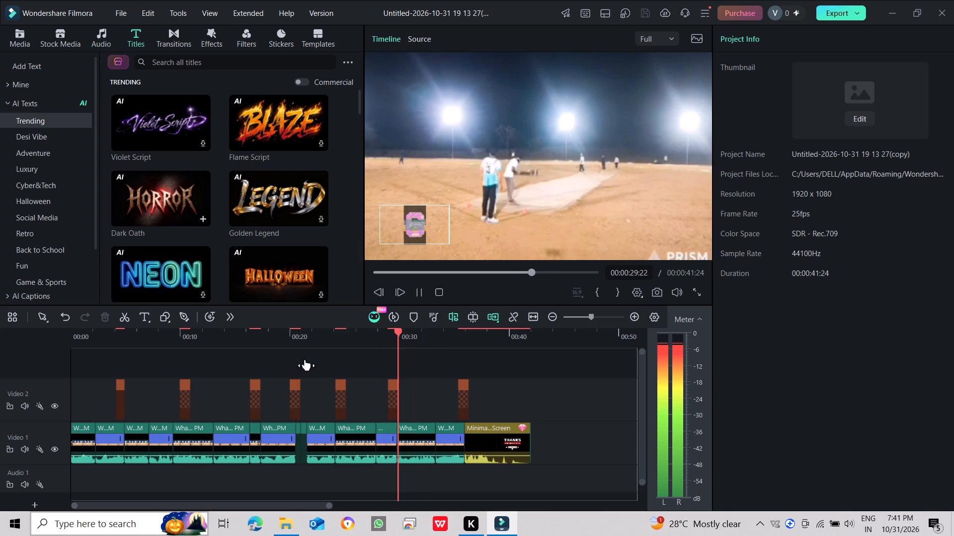
{"action": "left_click_drag", "start_coordinate": [305, 359], "coordinate": [80, 368]}
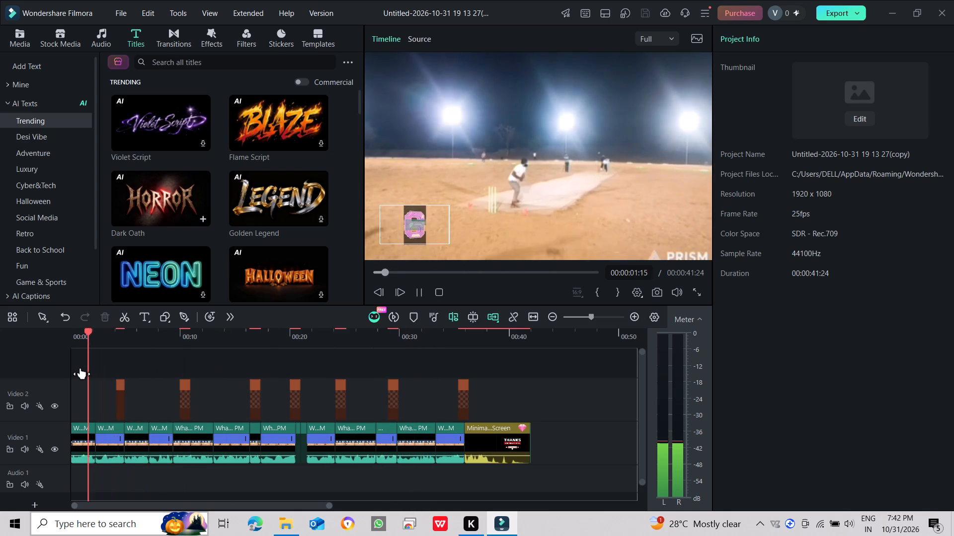
{"action": "left_click_drag", "start_coordinate": [80, 368], "coordinate": [79, 368]}
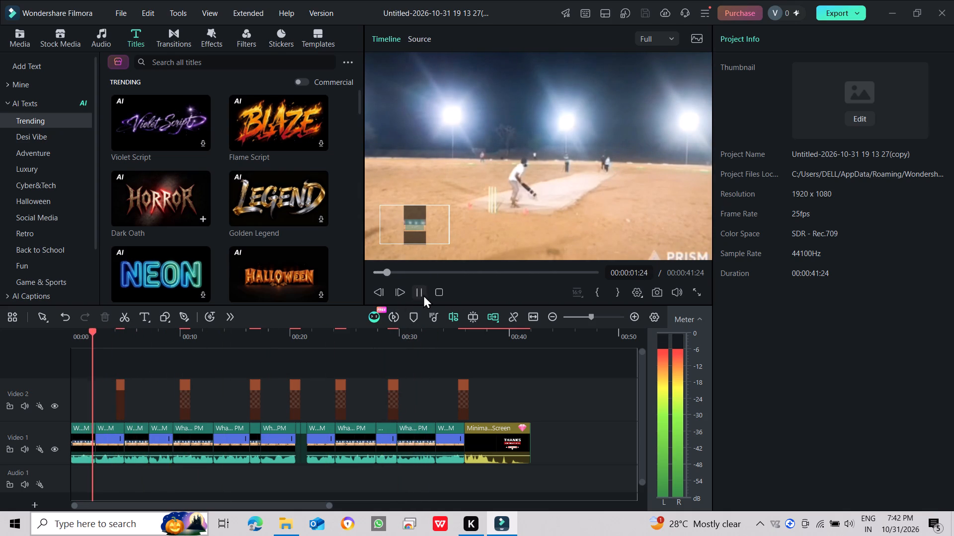
{"action": "left_click", "coordinate": [423, 295]}
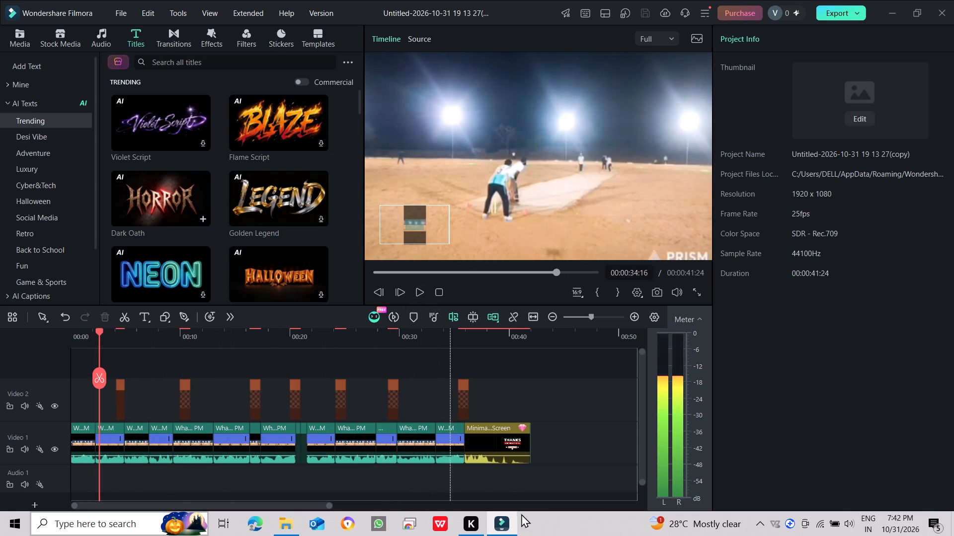
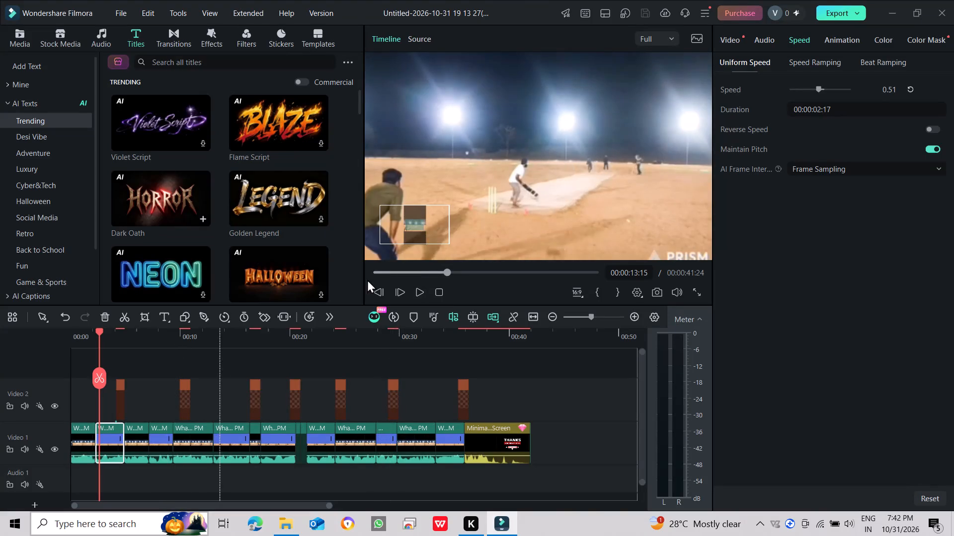
Play the edited video from about 2.5 seconds to the second "6" overlay, pausing around 10 seconds.
{"action": "left_click", "coordinate": [420, 290]}
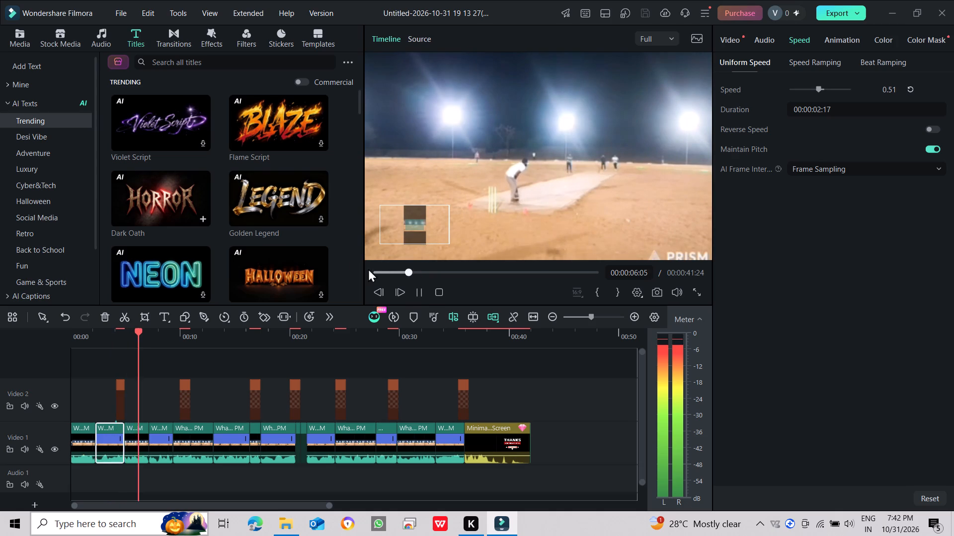
{"action": "left_click", "coordinate": [418, 291]}
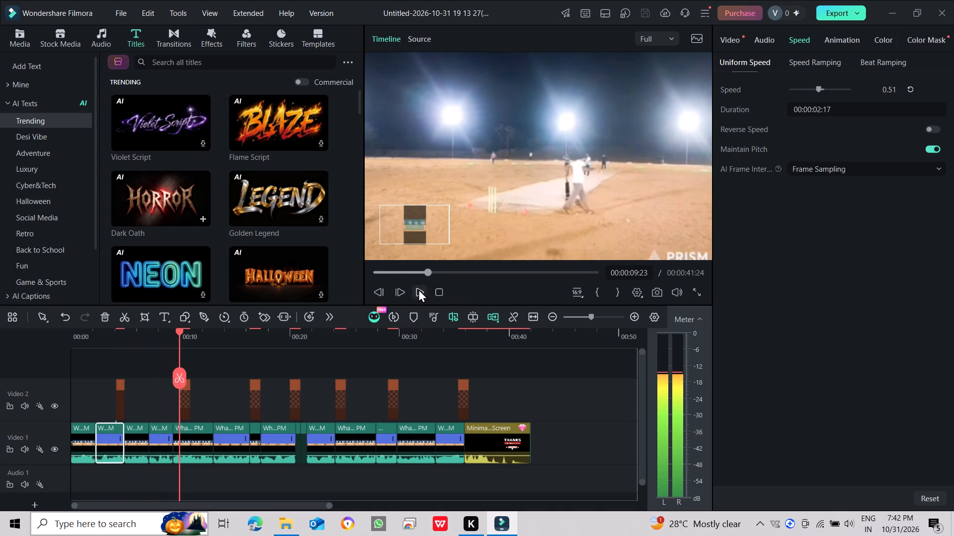
{"action": "left_click", "coordinate": [419, 287]}
{"action": "left_click", "coordinate": [419, 287]}
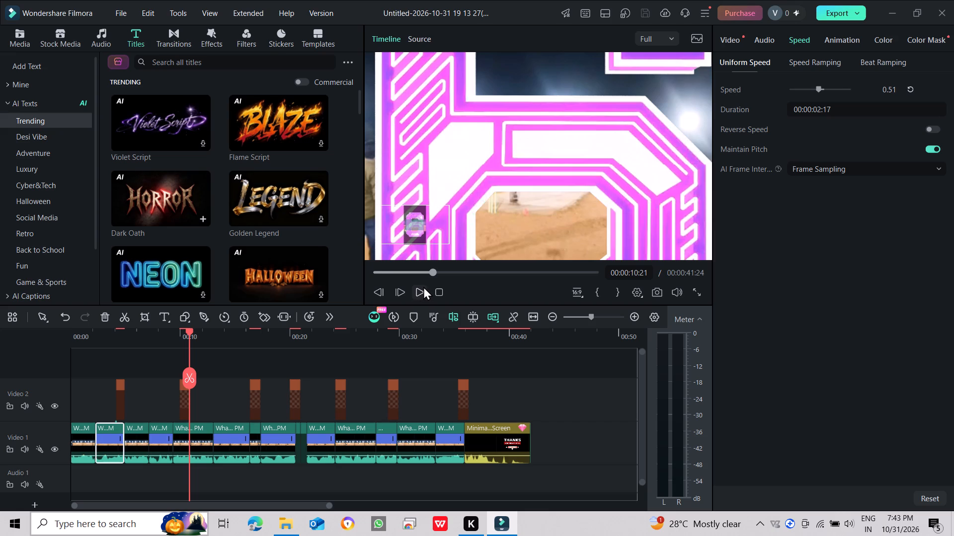
{"action": "left_click", "coordinate": [419, 288]}
{"action": "left_click", "coordinate": [419, 288]}
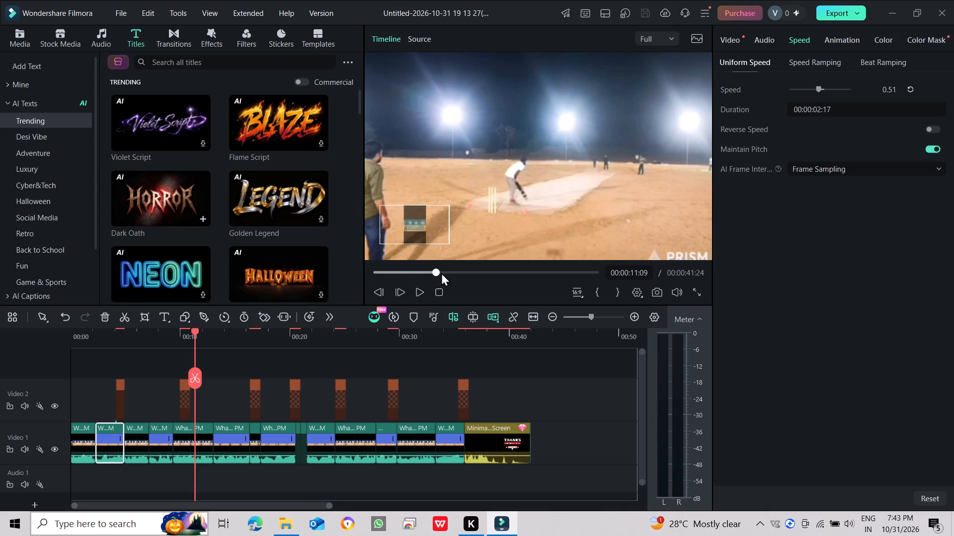
Scrub over the second "6" overlay between about 9 and 11 seconds, and play the video on from there.
{"action": "left_click_drag", "start_coordinate": [433, 271], "coordinate": [428, 272]}
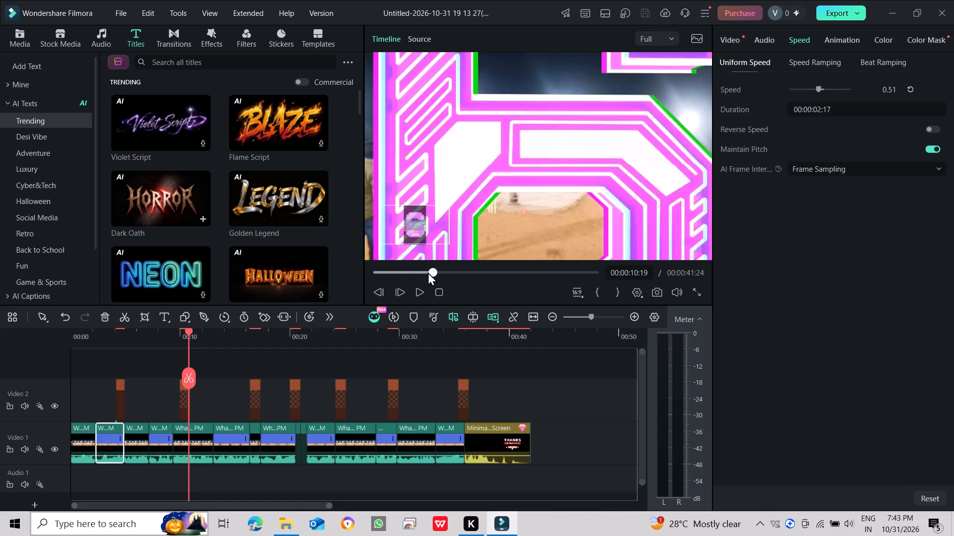
{"action": "left_click_drag", "start_coordinate": [428, 272], "coordinate": [427, 272]}
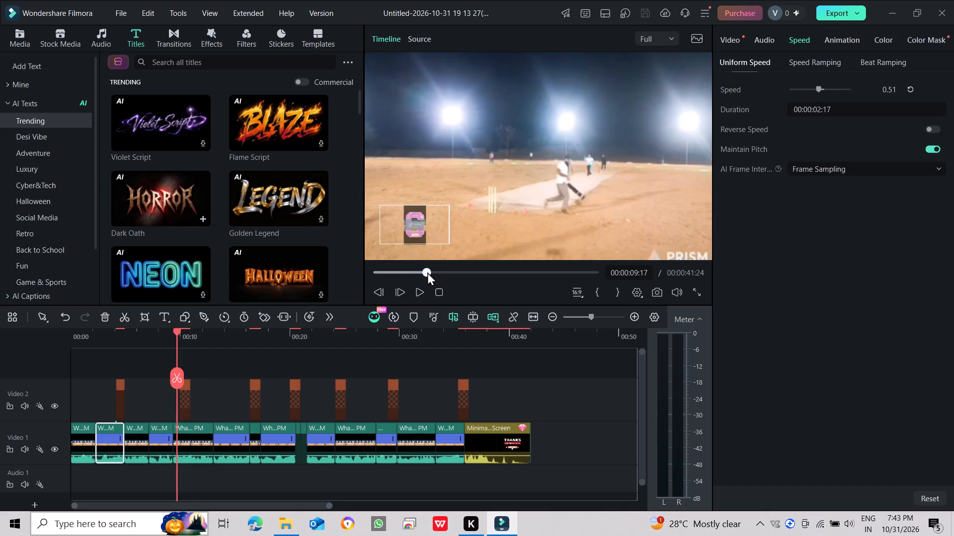
{"action": "left_click_drag", "start_coordinate": [427, 272], "coordinate": [430, 271]}
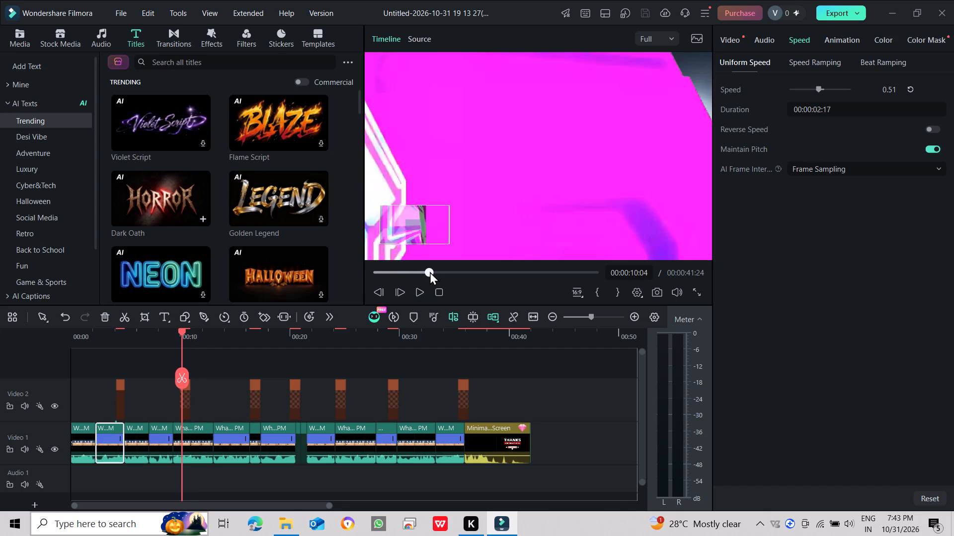
{"action": "left_click_drag", "start_coordinate": [430, 271], "coordinate": [426, 272]}
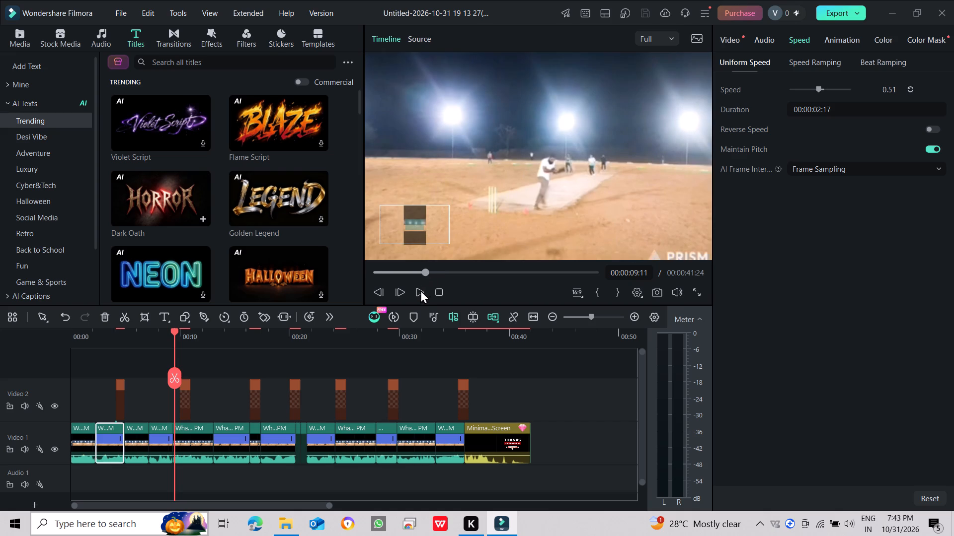
{"action": "left_click", "coordinate": [420, 293]}
{"action": "left_click", "coordinate": [420, 293]}
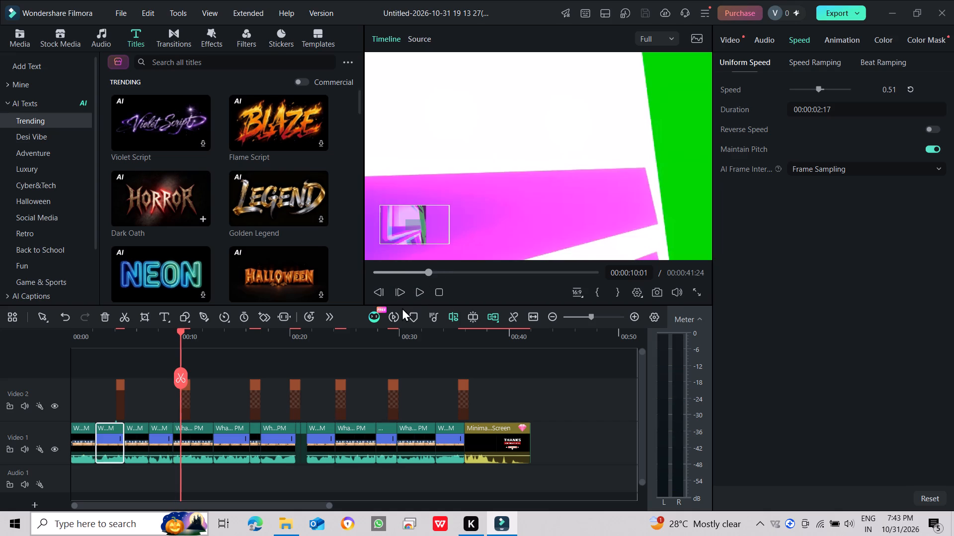
{"action": "left_click", "coordinate": [420, 295]}
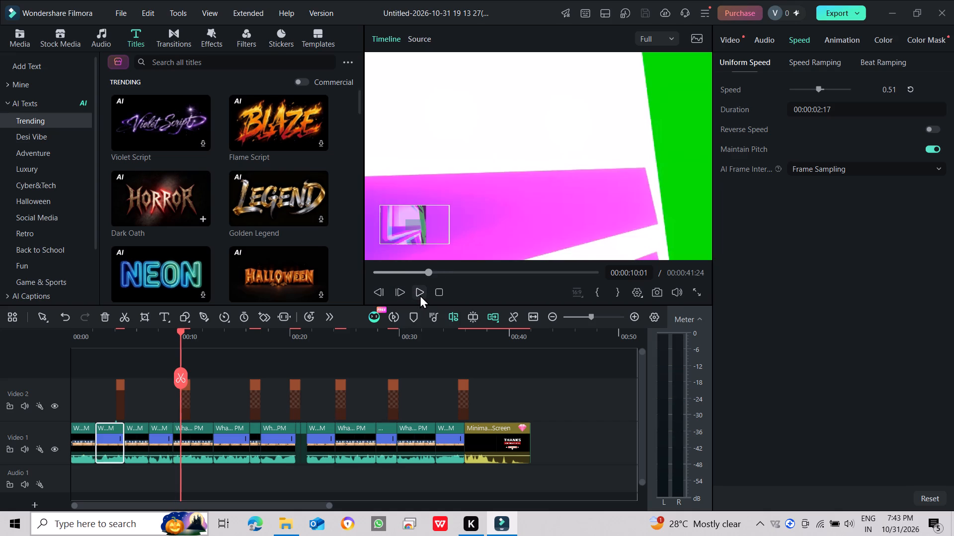
{"action": "left_click", "coordinate": [420, 295]}
{"action": "left_click", "coordinate": [420, 295]}
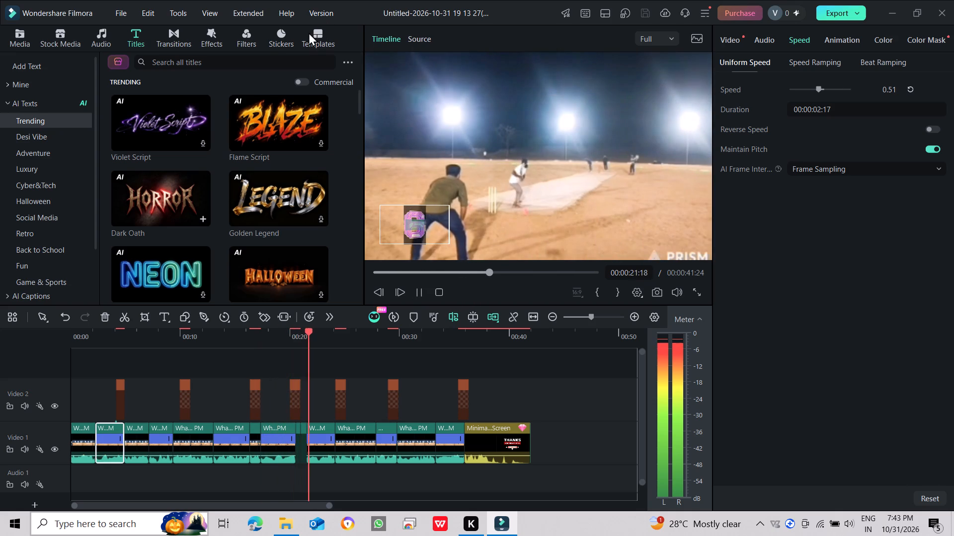
Look through the trending stickers for one that suits the cricket video.
{"action": "left_click", "coordinate": [276, 44]}
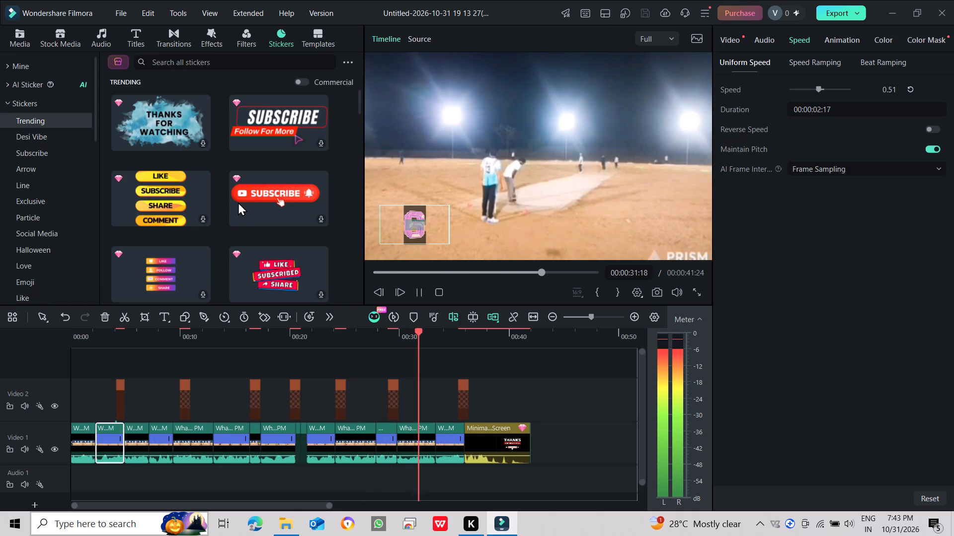
{"action": "scroll", "coordinate": [297, 268], "scroll_direction": "down", "scroll_amount": 4}
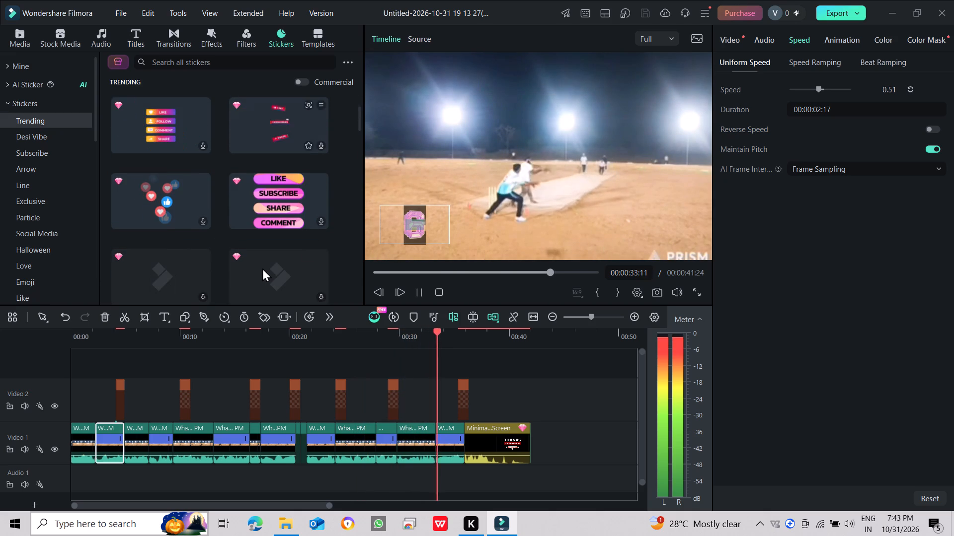
{"action": "scroll", "coordinate": [261, 268], "scroll_direction": "down", "scroll_amount": 1}
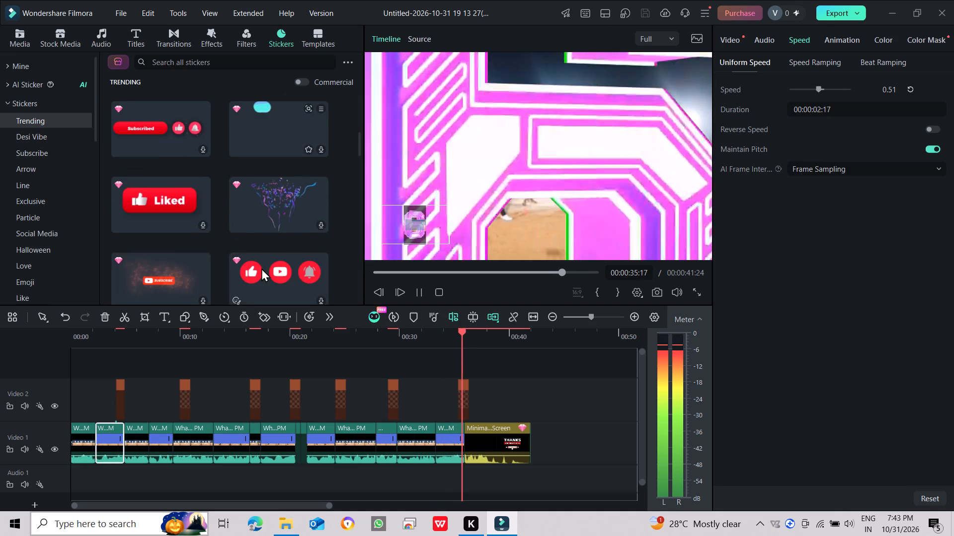
{"action": "scroll", "coordinate": [261, 268], "scroll_direction": "down", "scroll_amount": 1}
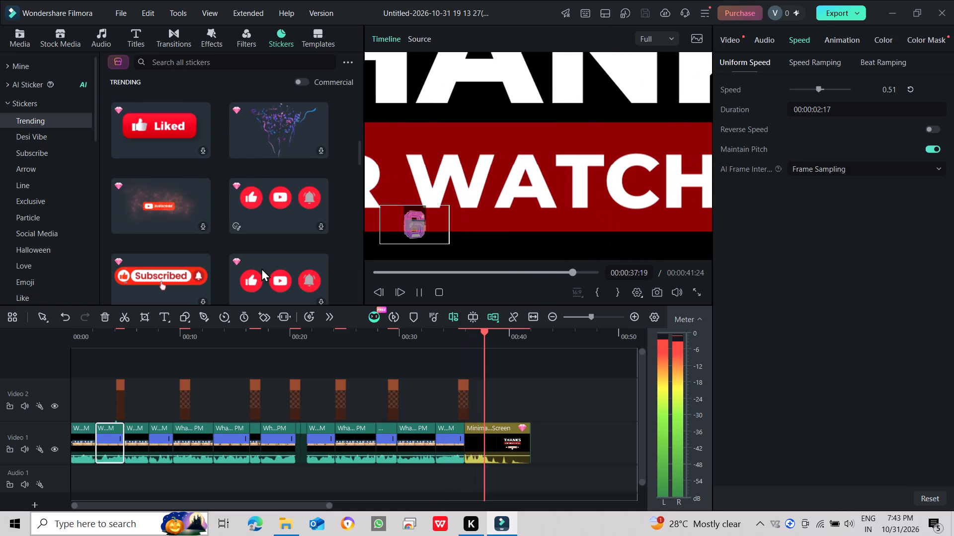
{"action": "scroll", "coordinate": [261, 268], "scroll_direction": "down", "scroll_amount": 2}
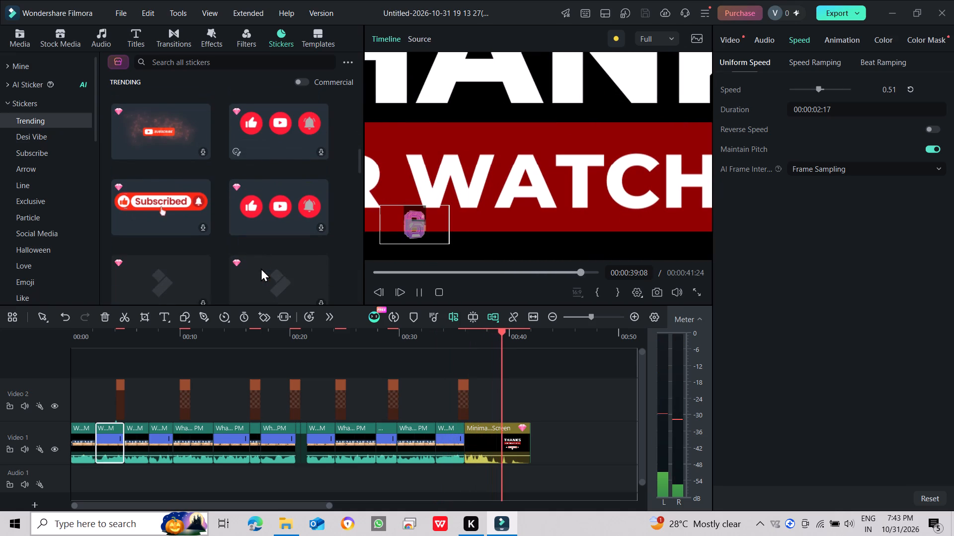
{"action": "scroll", "coordinate": [260, 268], "scroll_direction": "down", "scroll_amount": 1}
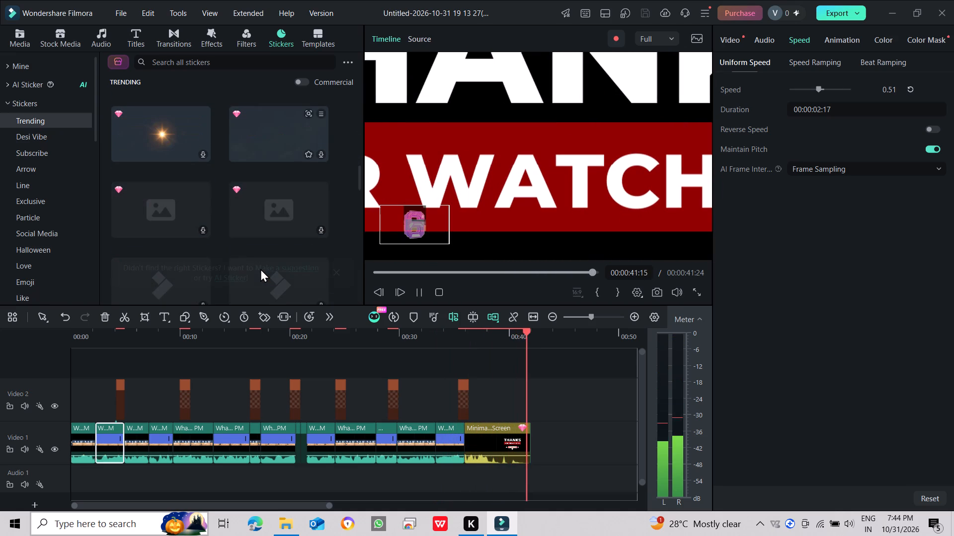
{"action": "scroll", "coordinate": [260, 268], "scroll_direction": "down", "scroll_amount": 2}
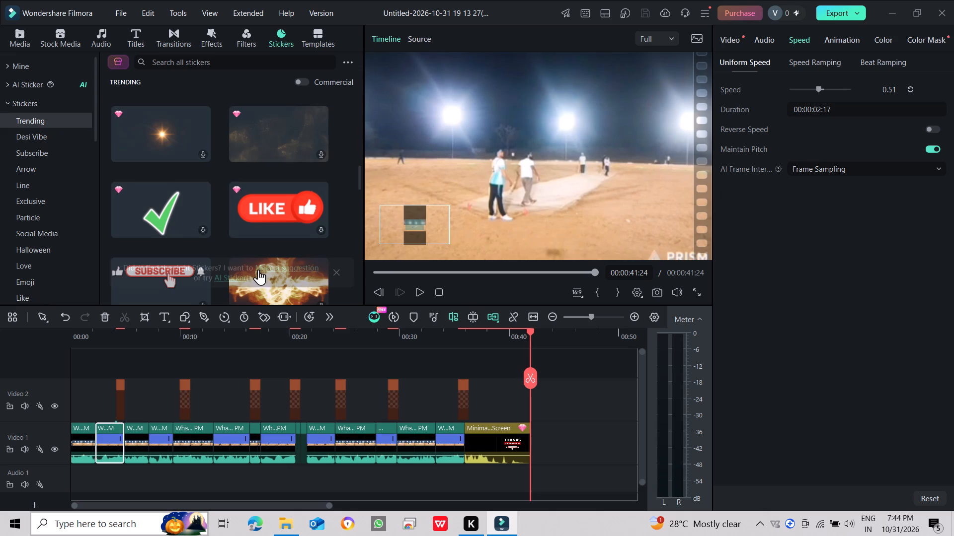
{"action": "scroll", "coordinate": [258, 269], "scroll_direction": "down", "scroll_amount": 6}
{"action": "scroll", "coordinate": [257, 269], "scroll_direction": "up", "scroll_amount": 6}
{"action": "scroll", "coordinate": [267, 220], "scroll_direction": "up", "scroll_amount": 5}
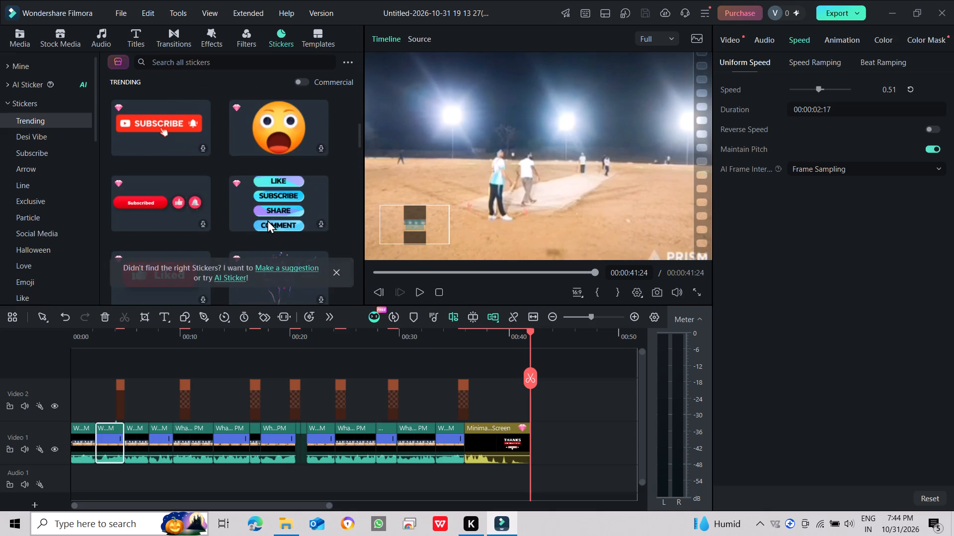
{"action": "scroll", "coordinate": [267, 220], "scroll_direction": "up", "scroll_amount": 13}
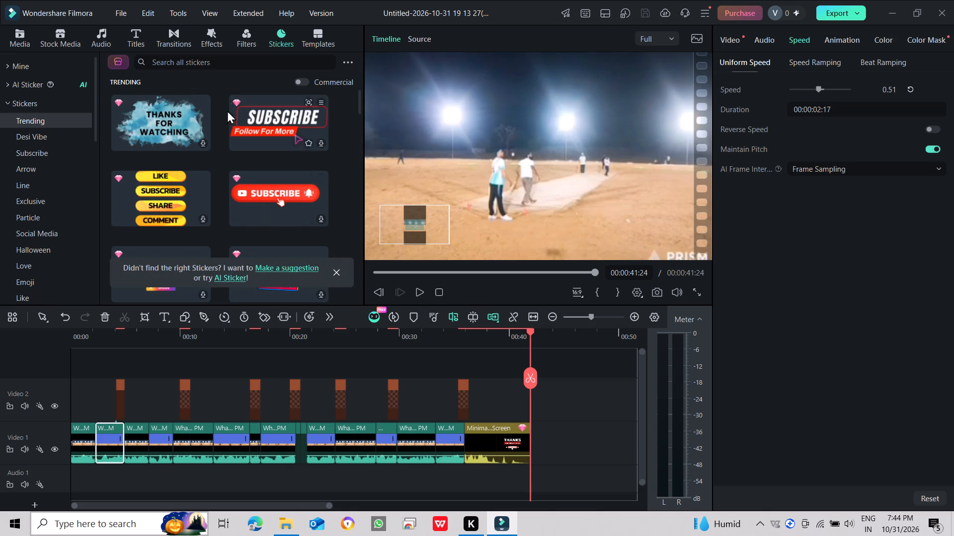
Preview the trending video effects Neon Blue Border, Border and Smart Text Spotlight.
{"action": "left_click", "coordinate": [214, 31]}
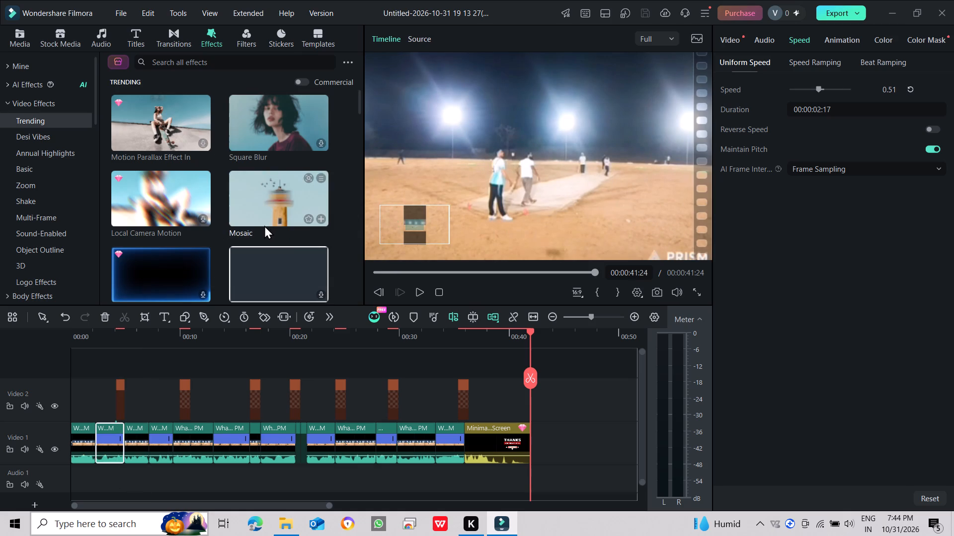
{"action": "scroll", "coordinate": [264, 225], "scroll_direction": "up", "scroll_amount": 1}
{"action": "scroll", "coordinate": [263, 225], "scroll_direction": "down", "scroll_amount": 1}
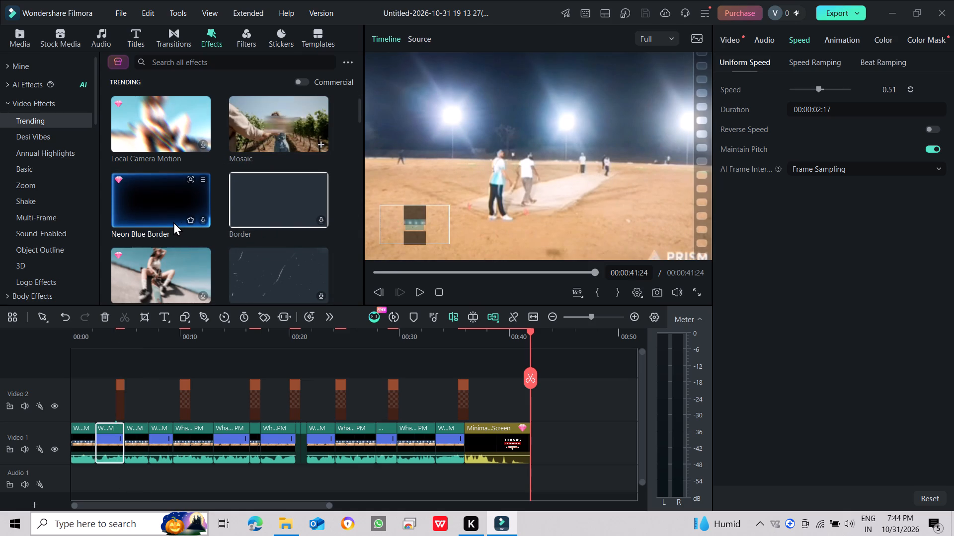
{"action": "left_click", "coordinate": [170, 221]}
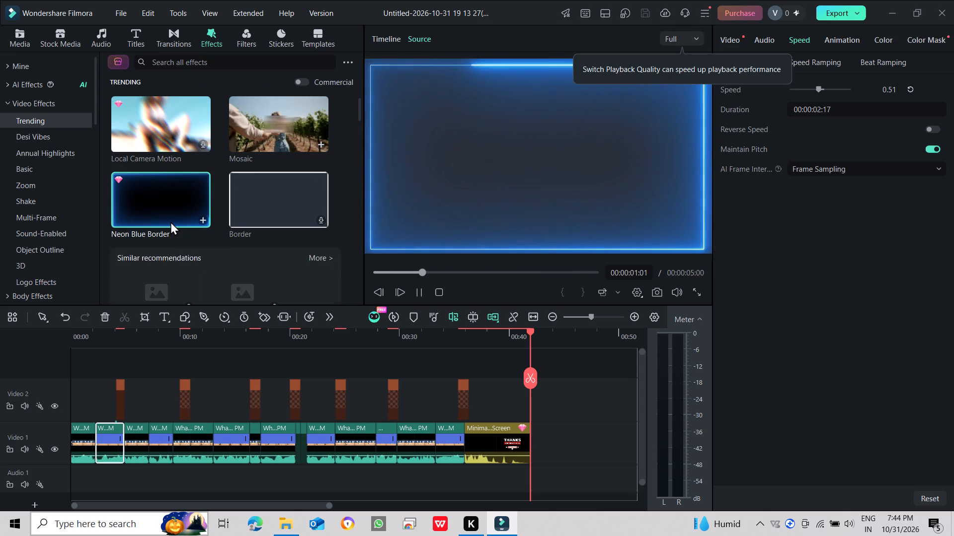
{"action": "left_click", "coordinate": [240, 175]}
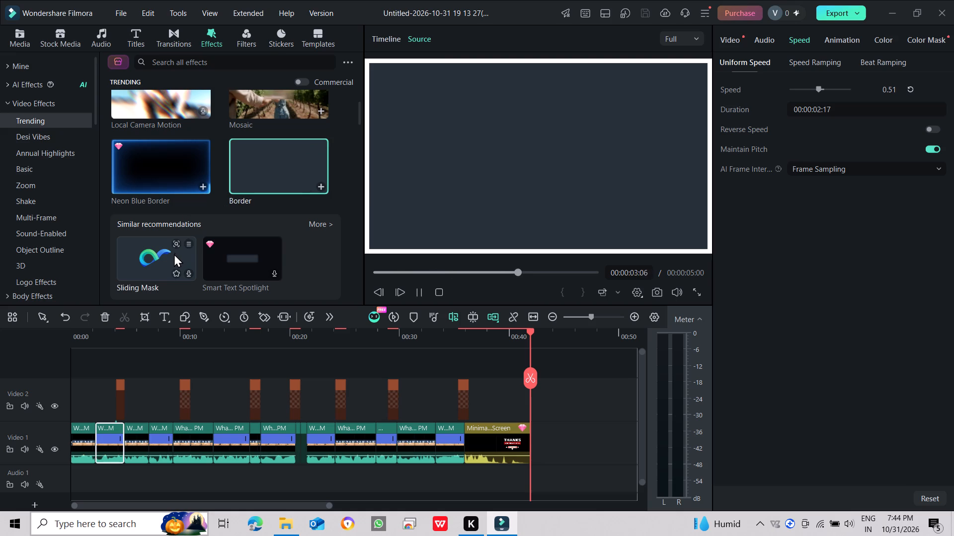
{"action": "left_click", "coordinate": [217, 250]}
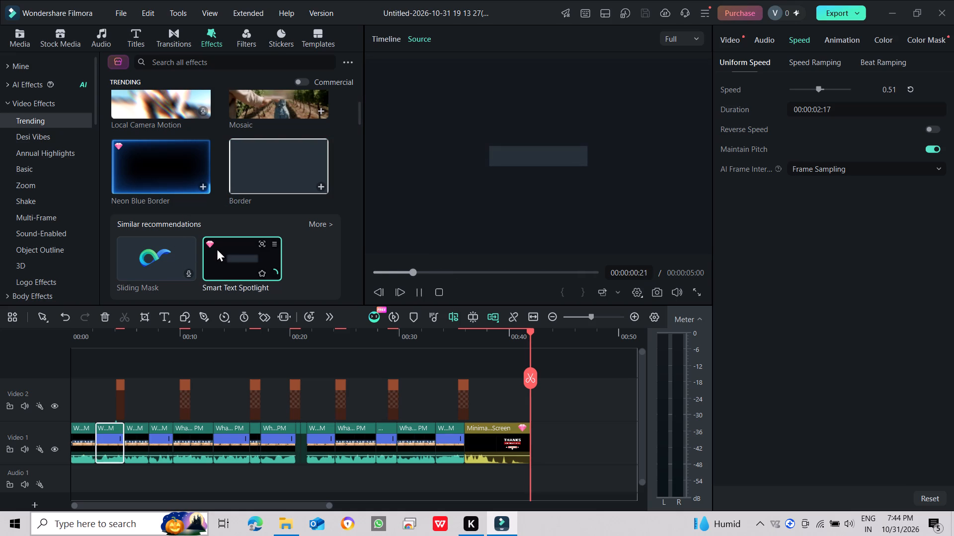
Look through the trending video effects for one that suits the cricket video.
{"action": "scroll", "coordinate": [233, 219], "scroll_direction": "up", "scroll_amount": 1}
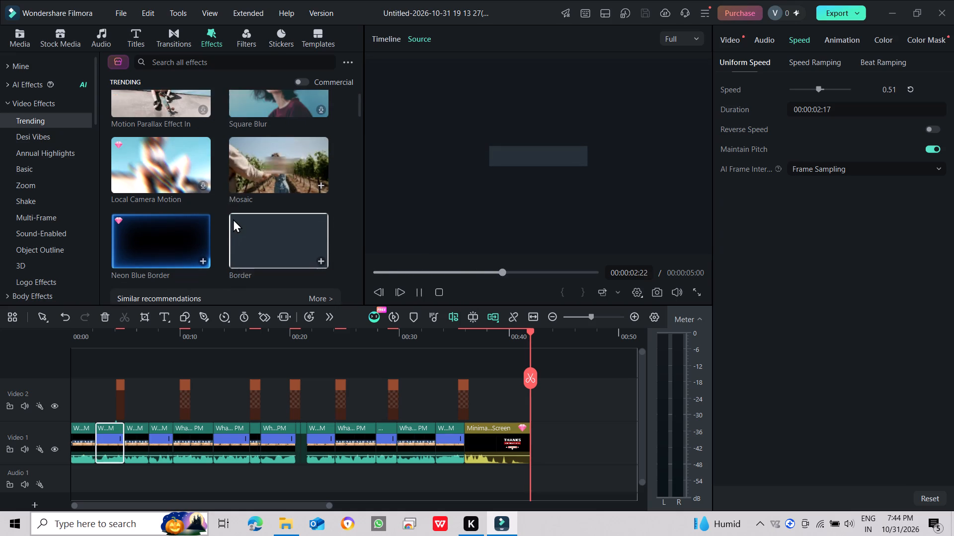
{"action": "scroll", "coordinate": [233, 219], "scroll_direction": "up", "scroll_amount": 1}
{"action": "scroll", "coordinate": [233, 221], "scroll_direction": "down", "scroll_amount": 4}
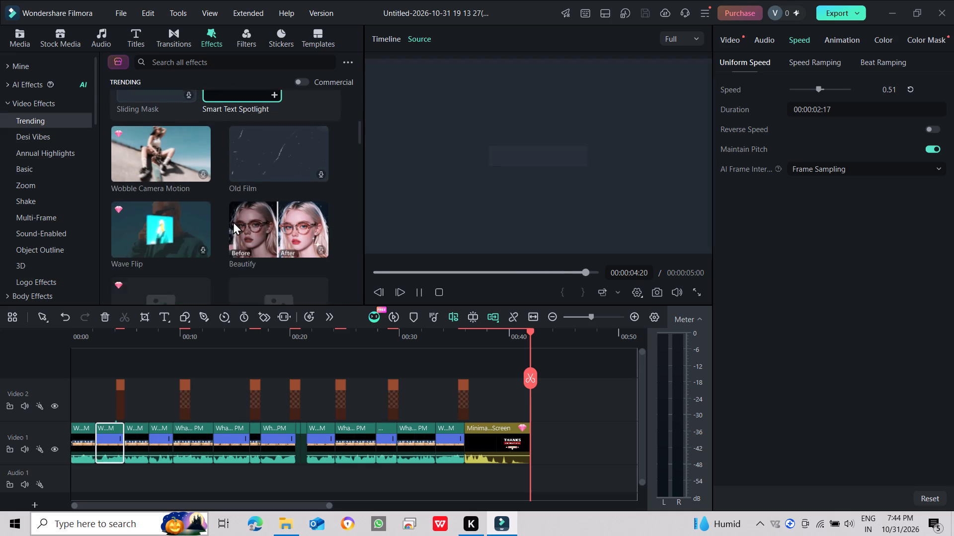
{"action": "scroll", "coordinate": [226, 227], "scroll_direction": "down", "scroll_amount": 2}
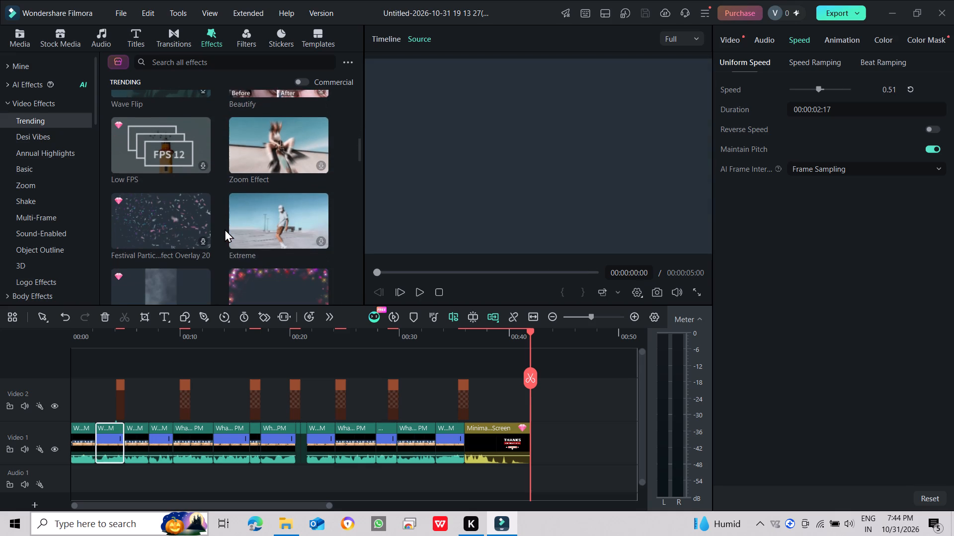
{"action": "scroll", "coordinate": [225, 229], "scroll_direction": "down", "scroll_amount": 1}
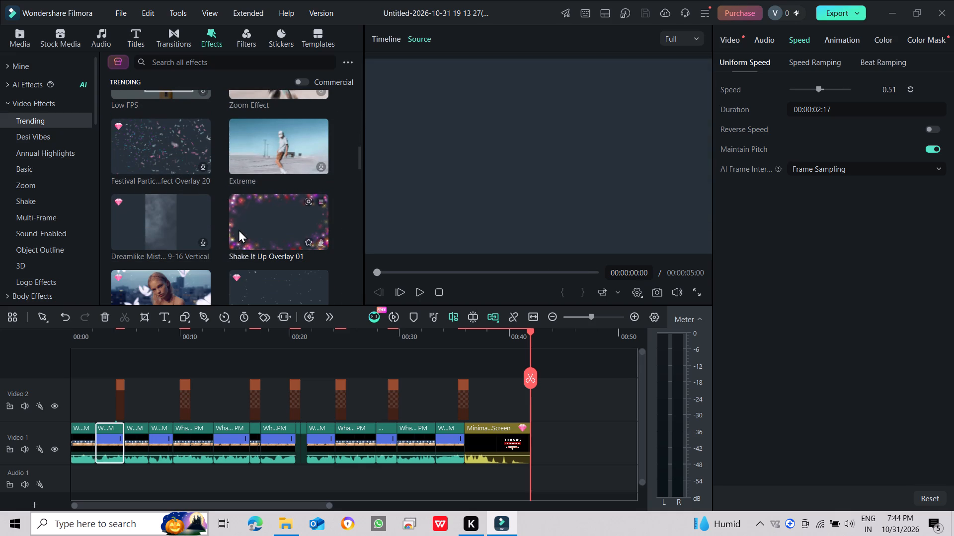
{"action": "scroll", "coordinate": [238, 229], "scroll_direction": "down", "scroll_amount": 1}
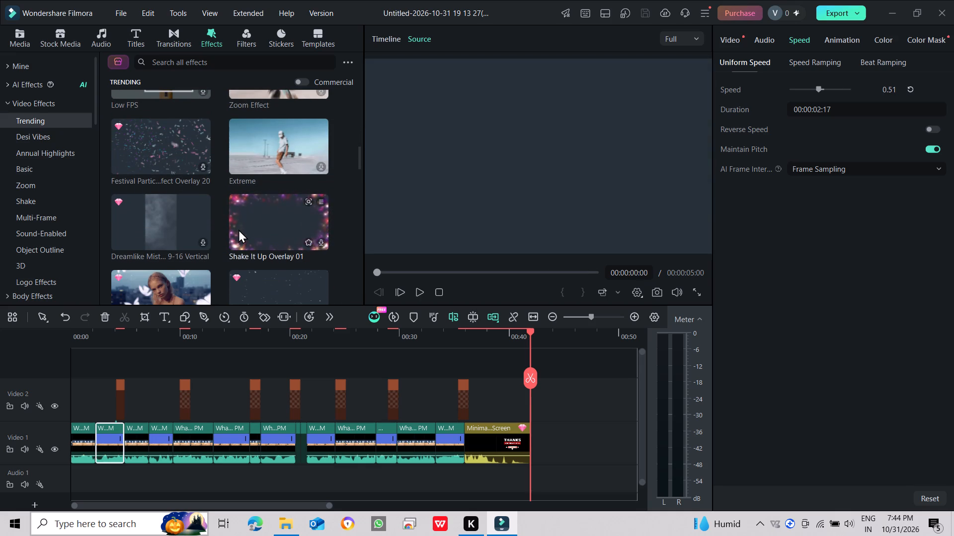
{"action": "scroll", "coordinate": [238, 229], "scroll_direction": "down", "scroll_amount": 1}
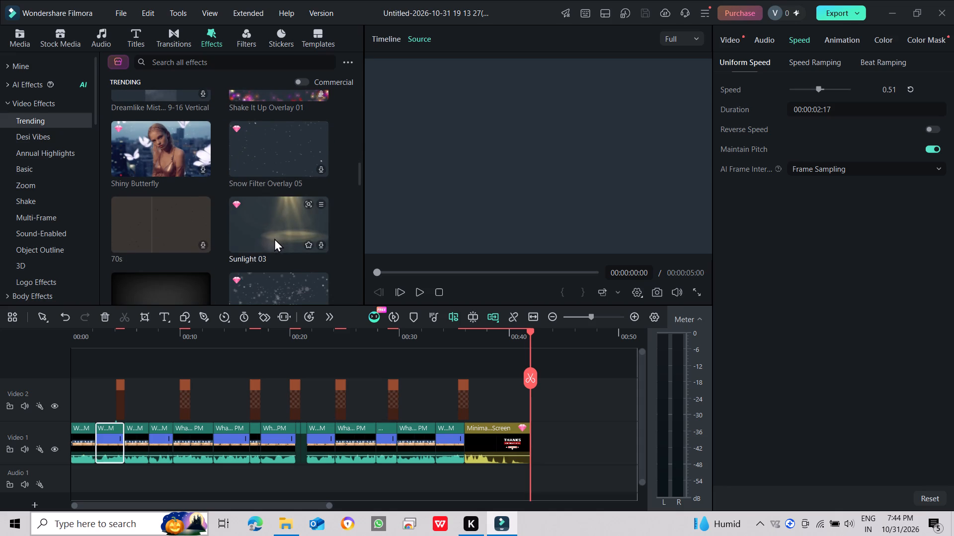
{"action": "scroll", "coordinate": [272, 245], "scroll_direction": "down", "scroll_amount": 2}
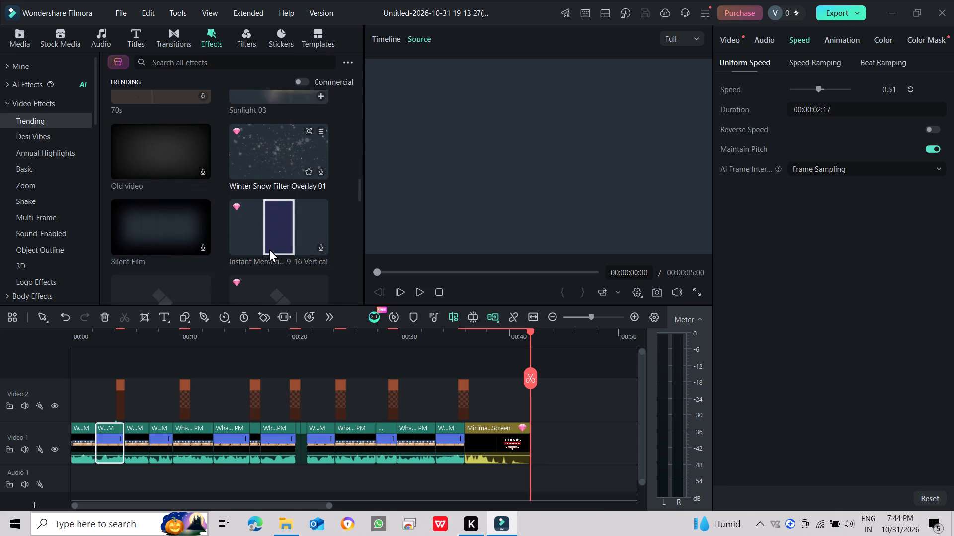
{"action": "scroll", "coordinate": [269, 249], "scroll_direction": "down", "scroll_amount": 3}
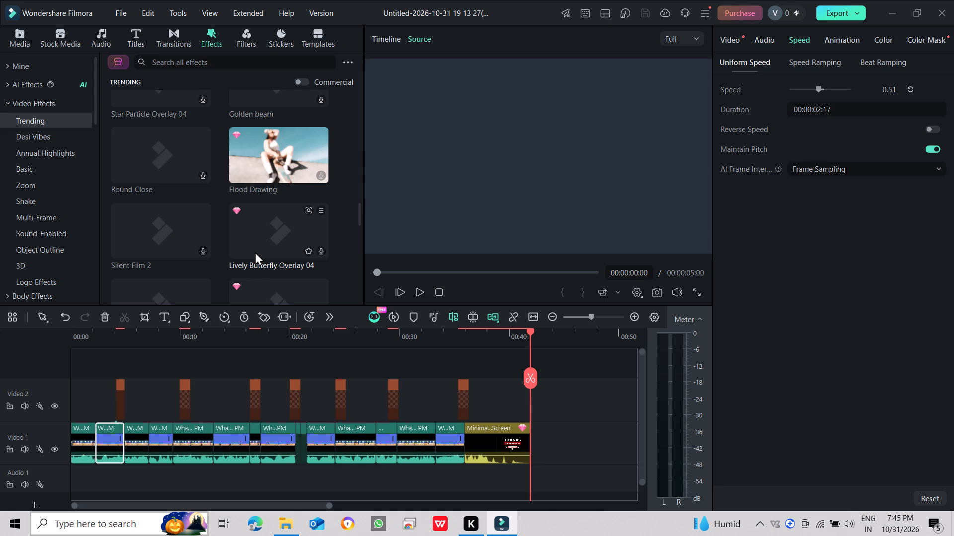
{"action": "scroll", "coordinate": [255, 252], "scroll_direction": "down", "scroll_amount": 2}
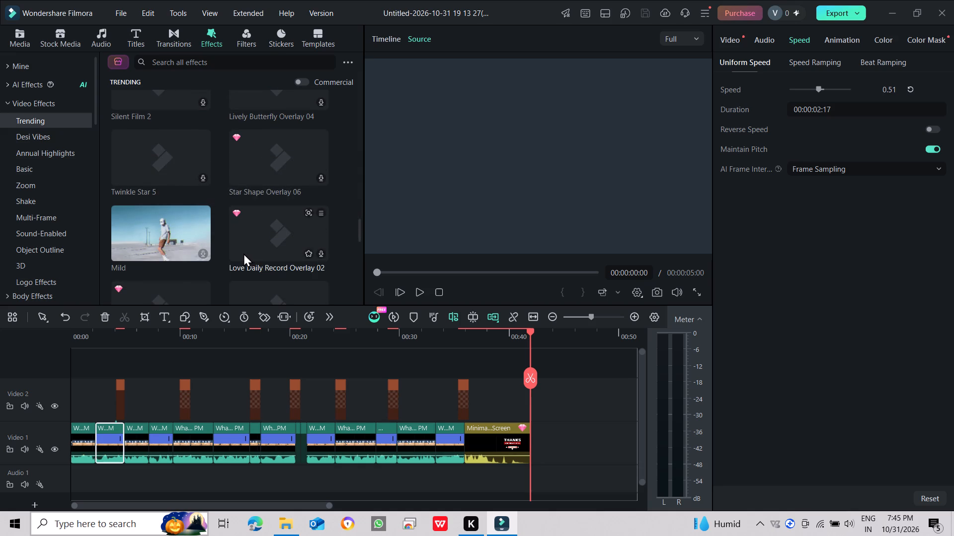
Preview the trending video effects Mild, Neon Rush and Spotlight Ending 02.
{"action": "left_click", "coordinate": [153, 245]}
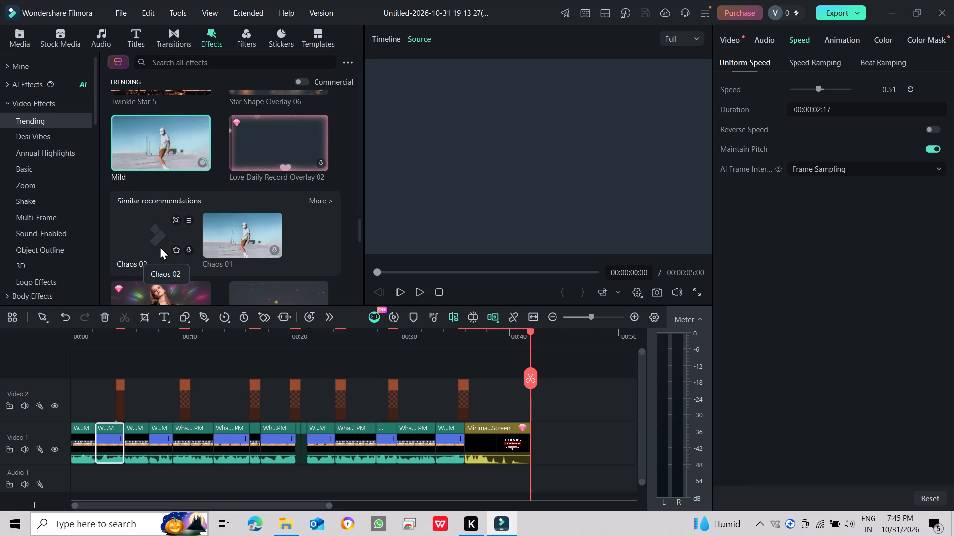
{"action": "scroll", "coordinate": [191, 247], "scroll_direction": "down", "scroll_amount": 1}
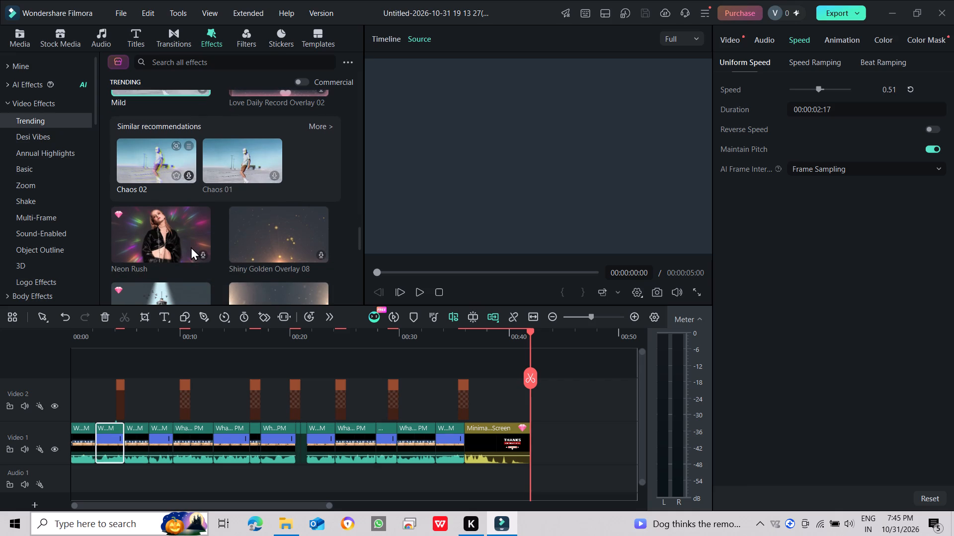
{"action": "left_click", "coordinate": [164, 243]}
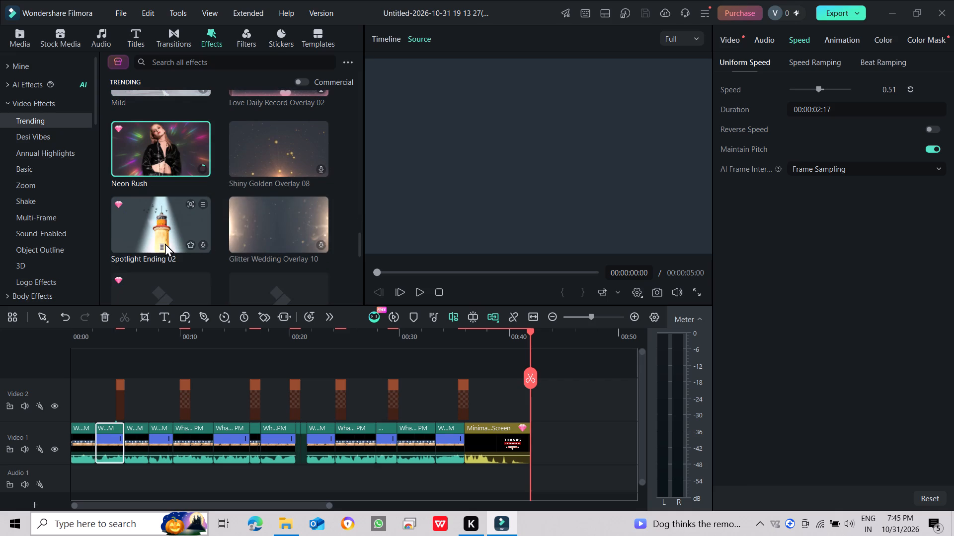
{"action": "left_click", "coordinate": [165, 243]}
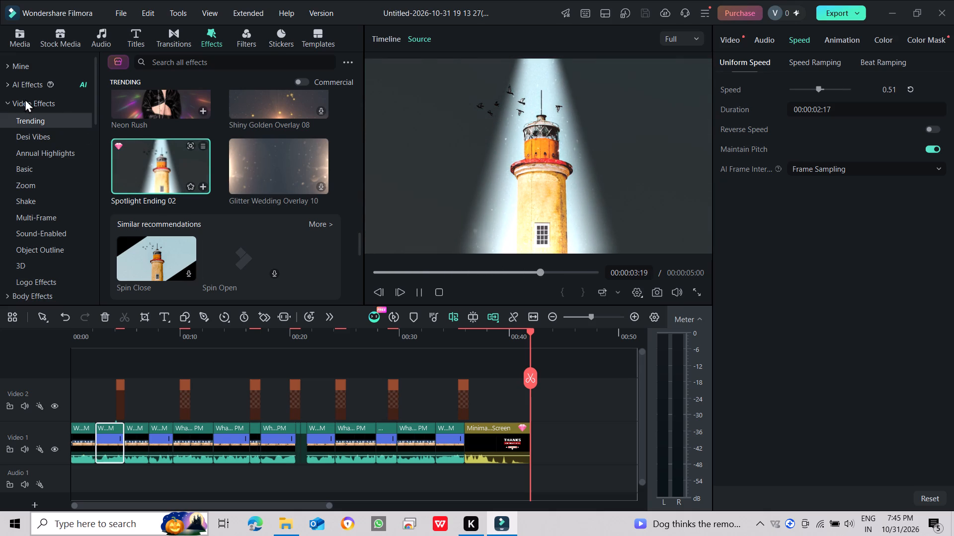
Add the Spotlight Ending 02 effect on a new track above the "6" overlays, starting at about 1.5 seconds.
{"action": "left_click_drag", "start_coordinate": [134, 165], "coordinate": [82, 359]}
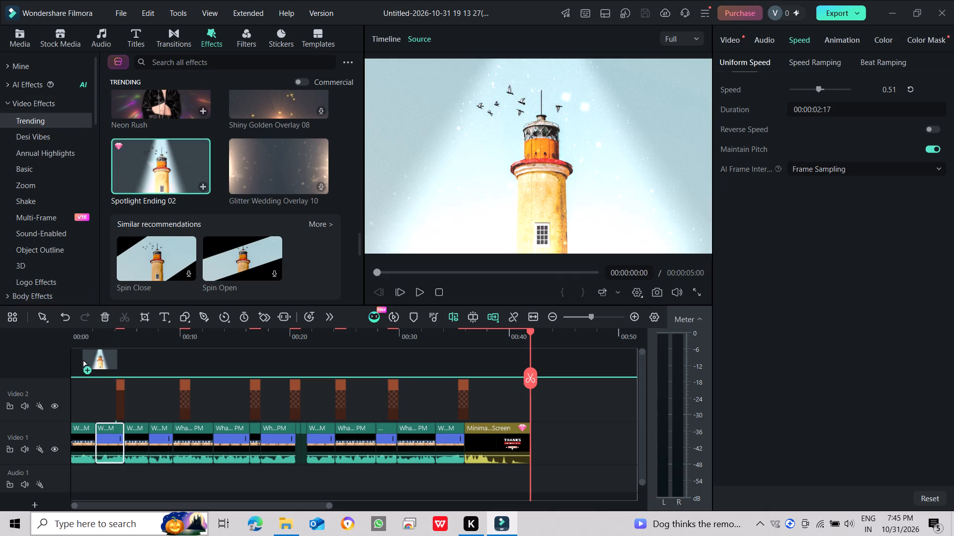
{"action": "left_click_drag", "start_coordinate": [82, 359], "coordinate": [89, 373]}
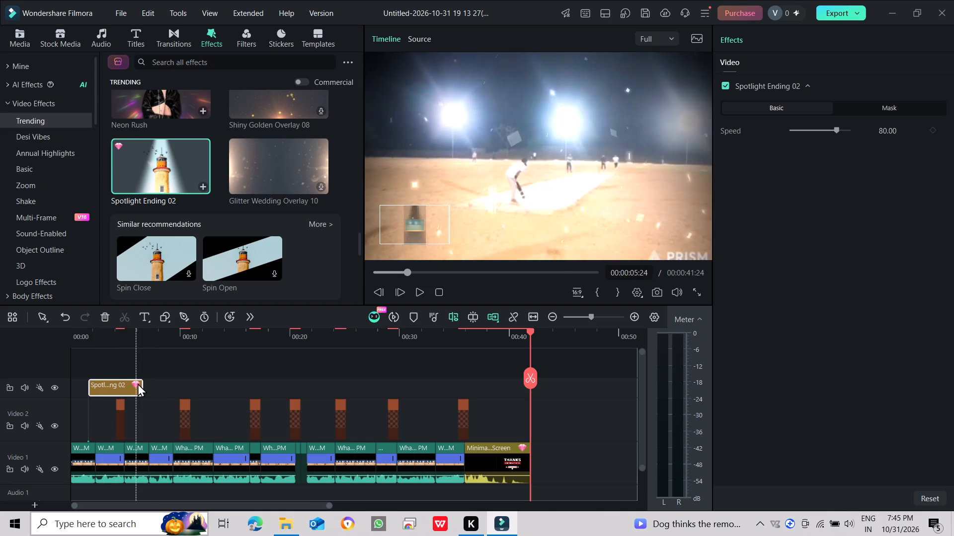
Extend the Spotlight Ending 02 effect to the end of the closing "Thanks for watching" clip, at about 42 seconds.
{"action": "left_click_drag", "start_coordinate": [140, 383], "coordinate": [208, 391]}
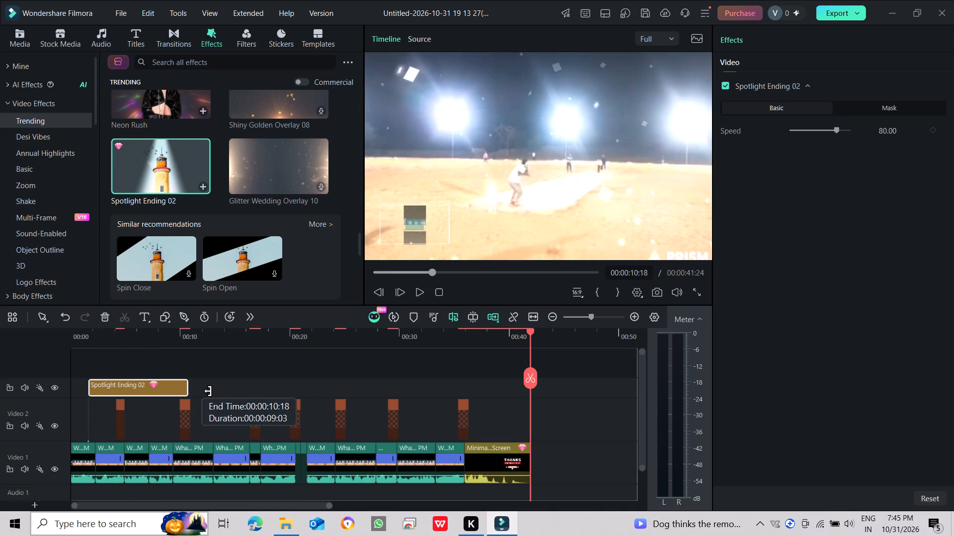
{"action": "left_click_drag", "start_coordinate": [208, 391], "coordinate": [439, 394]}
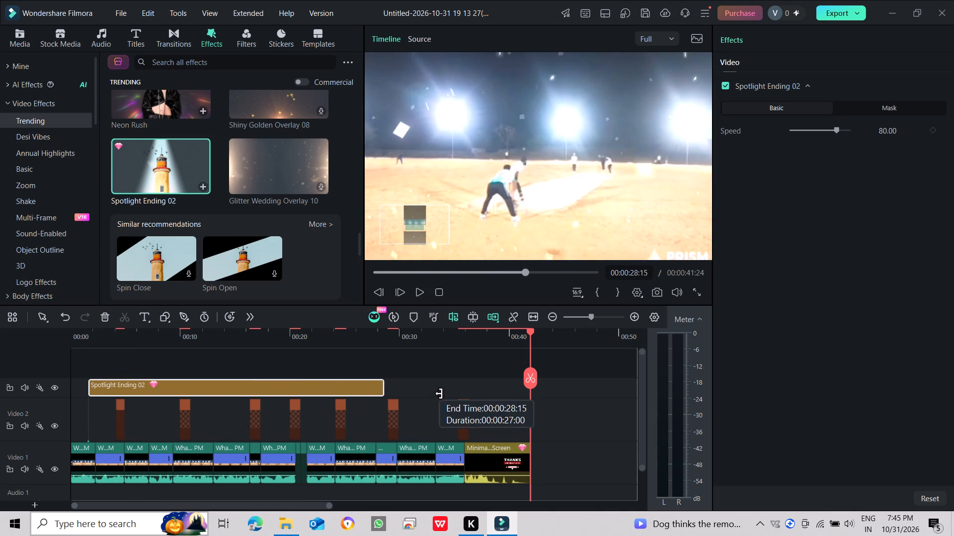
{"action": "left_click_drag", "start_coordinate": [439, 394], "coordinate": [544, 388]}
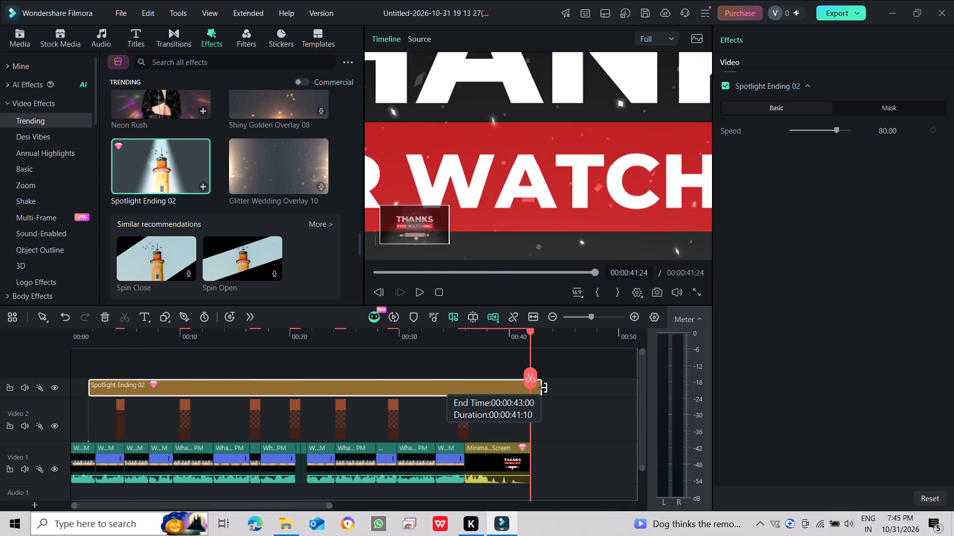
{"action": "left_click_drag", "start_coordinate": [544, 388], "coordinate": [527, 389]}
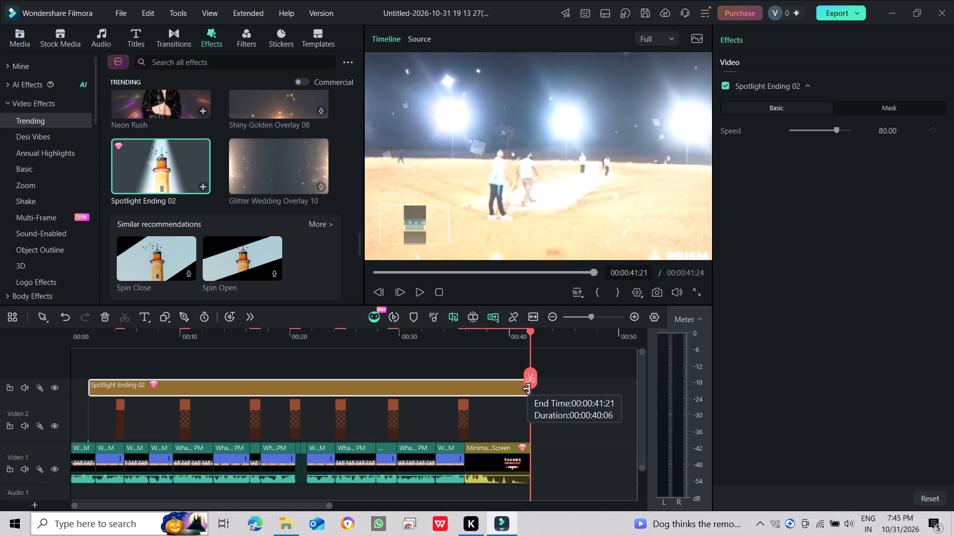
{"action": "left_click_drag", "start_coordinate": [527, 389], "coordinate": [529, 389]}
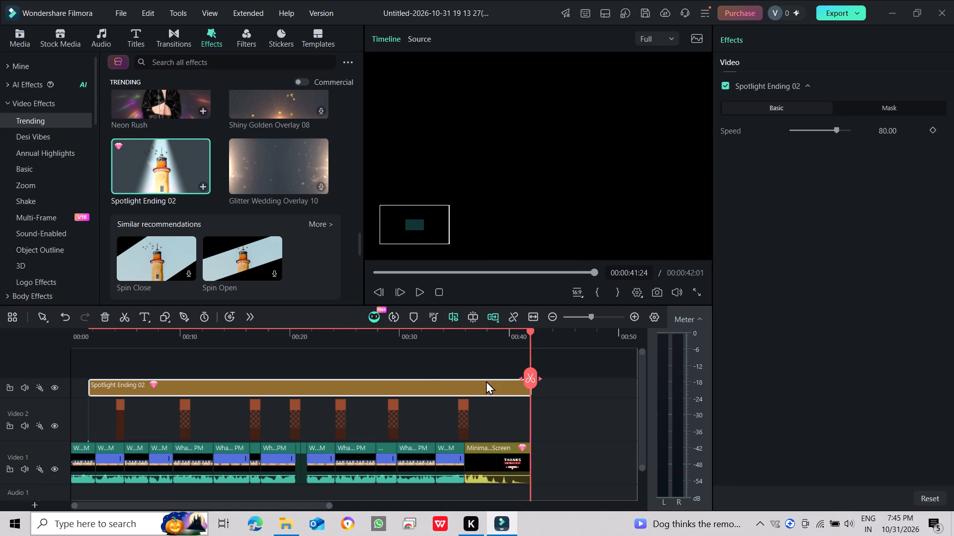
Play the video from the beginning to review it with the Spotlight Ending 02 effect.
{"action": "left_click", "coordinate": [416, 291]}
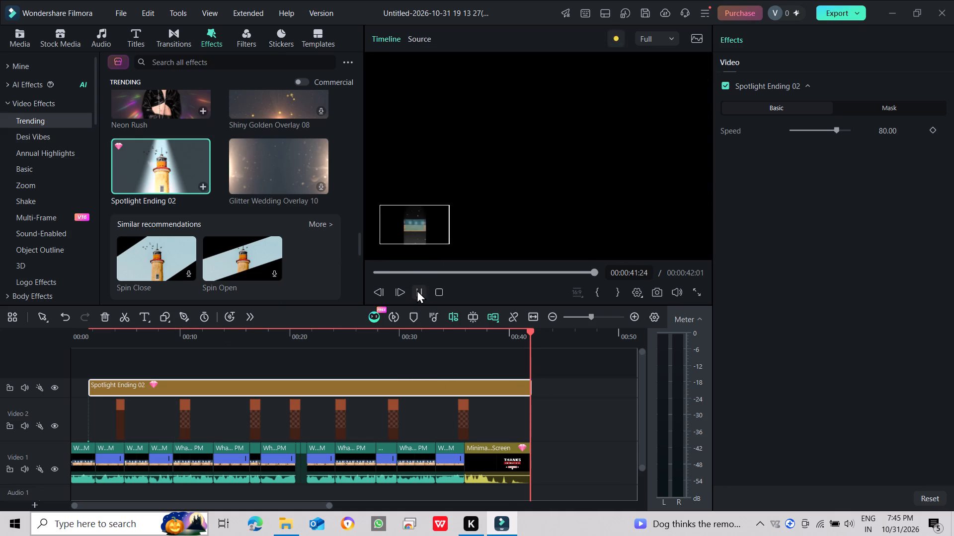
{"action": "left_click_drag", "start_coordinate": [401, 262], "coordinate": [398, 268]}
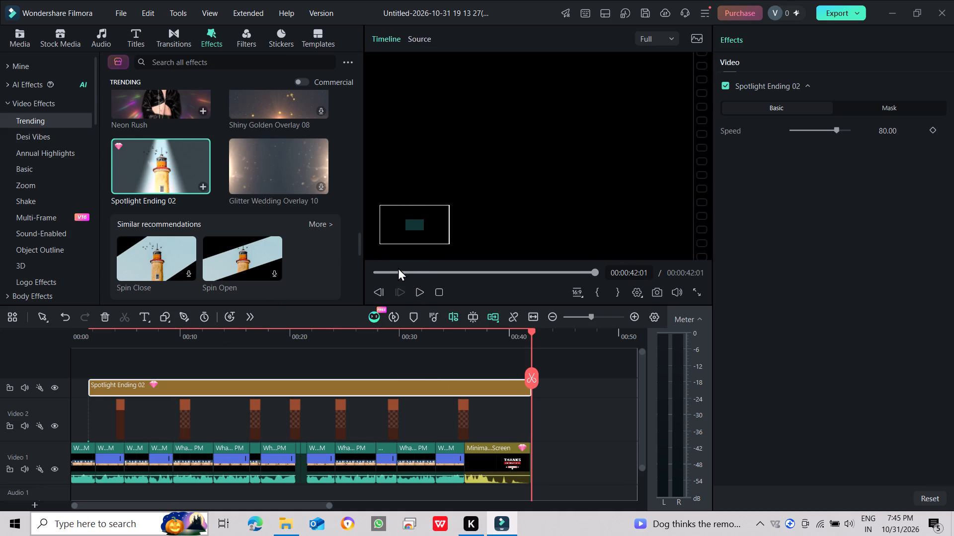
{"action": "left_click_drag", "start_coordinate": [398, 268], "coordinate": [396, 268]}
{"action": "left_click", "coordinate": [399, 273]}
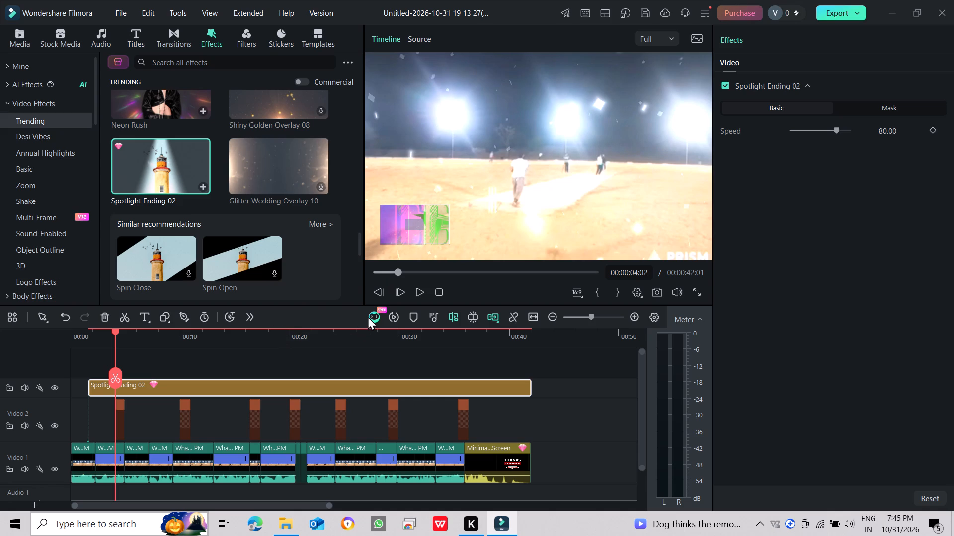
{"action": "left_click_drag", "start_coordinate": [398, 276], "coordinate": [357, 274]}
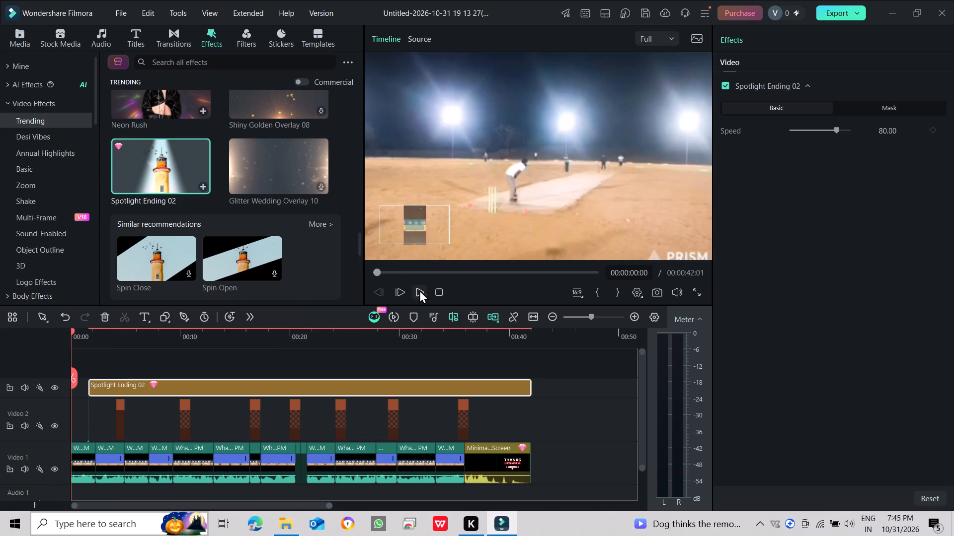
{"action": "left_click", "coordinate": [419, 290]}
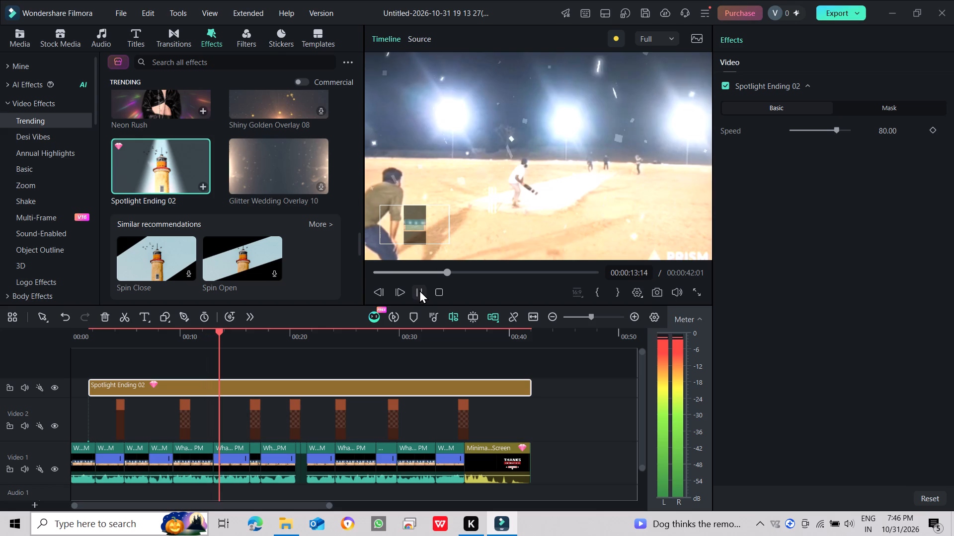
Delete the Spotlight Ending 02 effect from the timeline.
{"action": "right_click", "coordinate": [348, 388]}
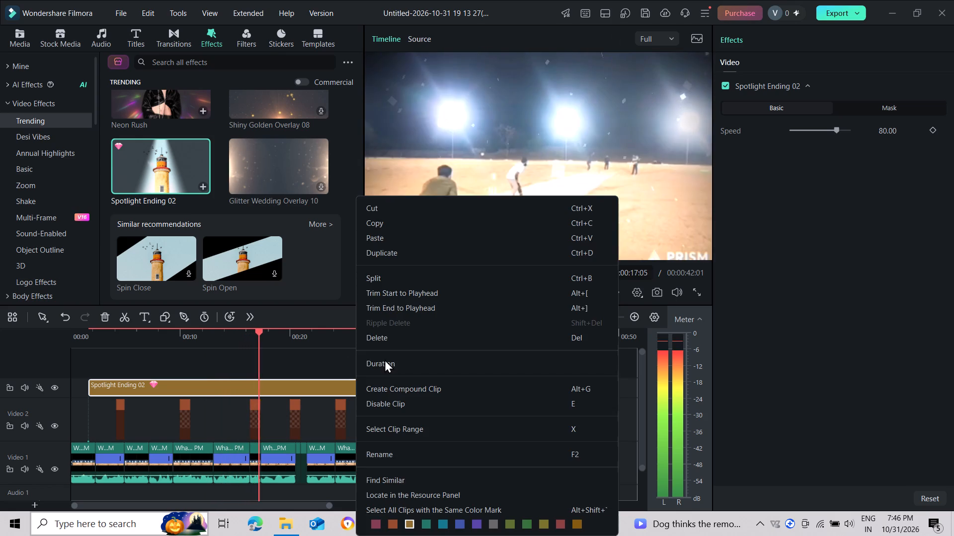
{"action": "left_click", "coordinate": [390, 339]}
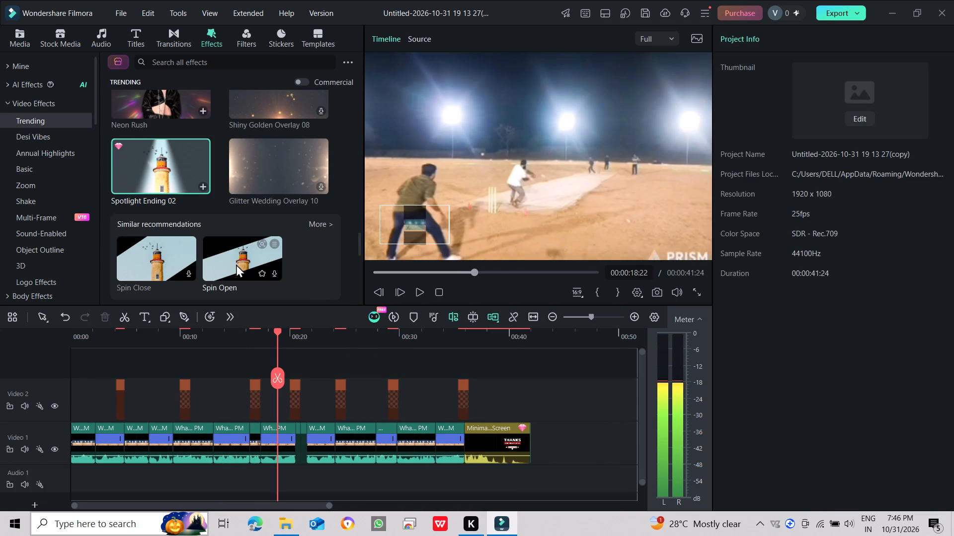
Preview the trending video effects Spin Open, Glitter Wedding Overlay 10 and Basic Background Blur.
{"action": "left_click", "coordinate": [237, 266]}
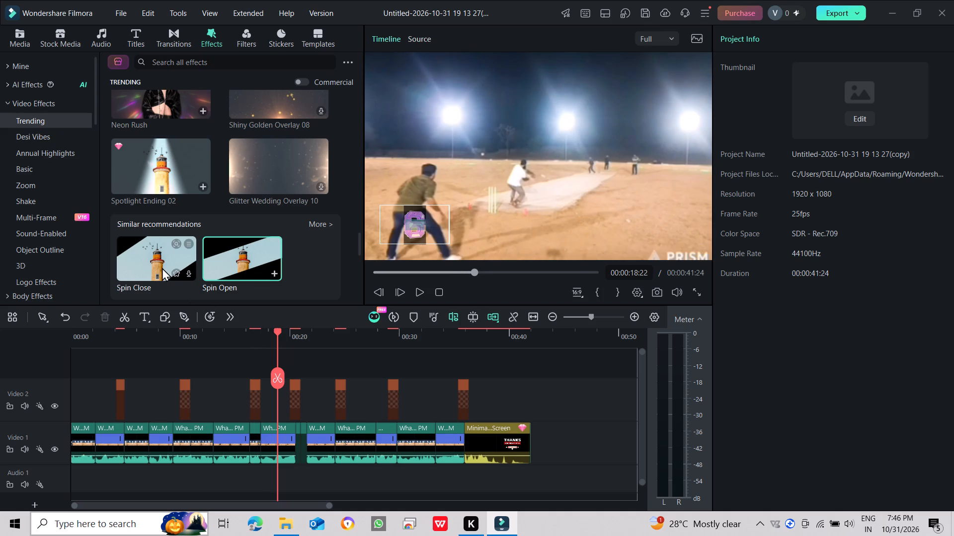
{"action": "scroll", "coordinate": [217, 223], "scroll_direction": "up", "scroll_amount": 1}
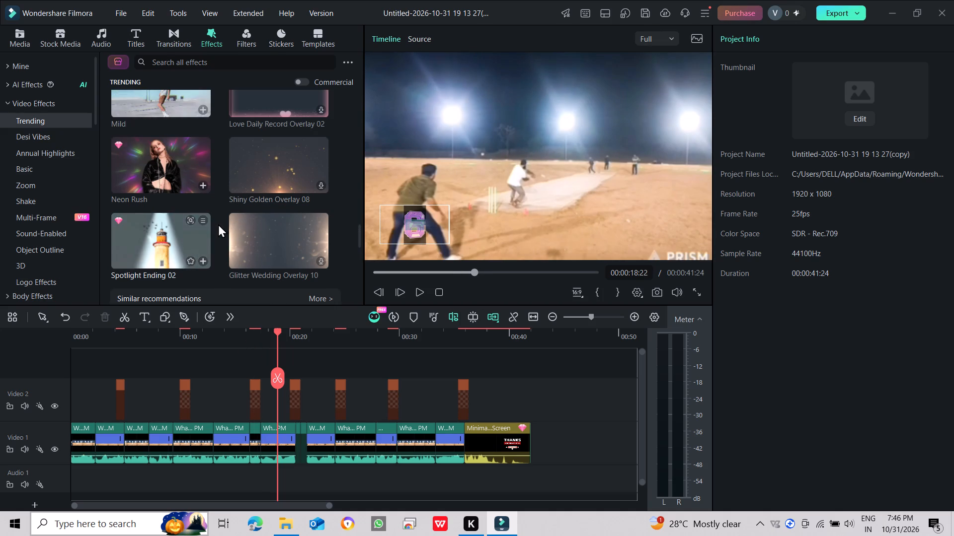
{"action": "left_click", "coordinate": [261, 226]}
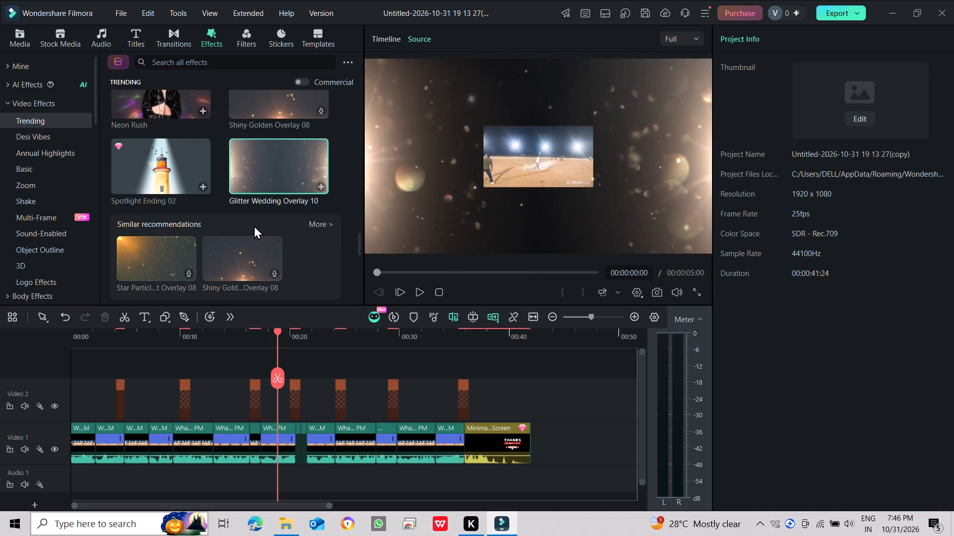
{"action": "scroll", "coordinate": [203, 236], "scroll_direction": "down", "scroll_amount": 1}
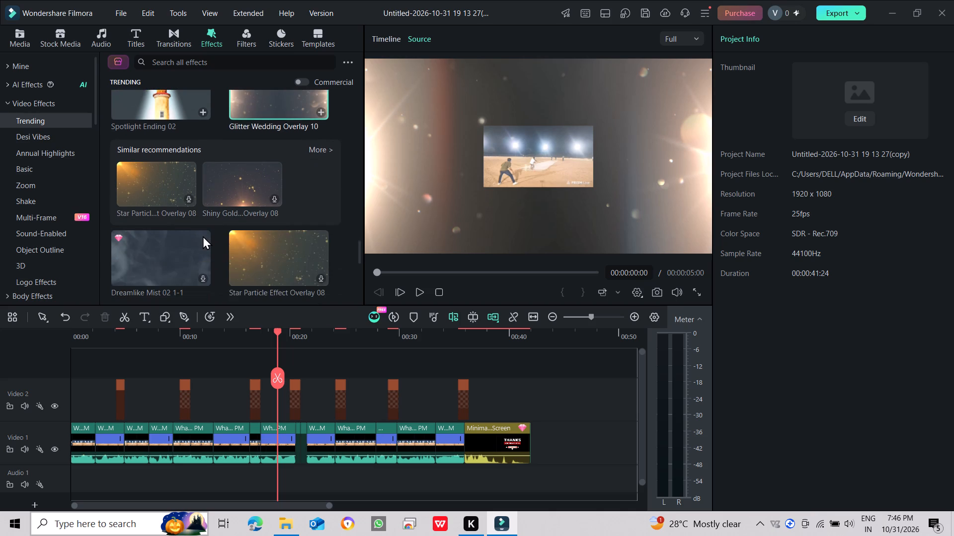
{"action": "scroll", "coordinate": [203, 236], "scroll_direction": "down", "scroll_amount": 3}
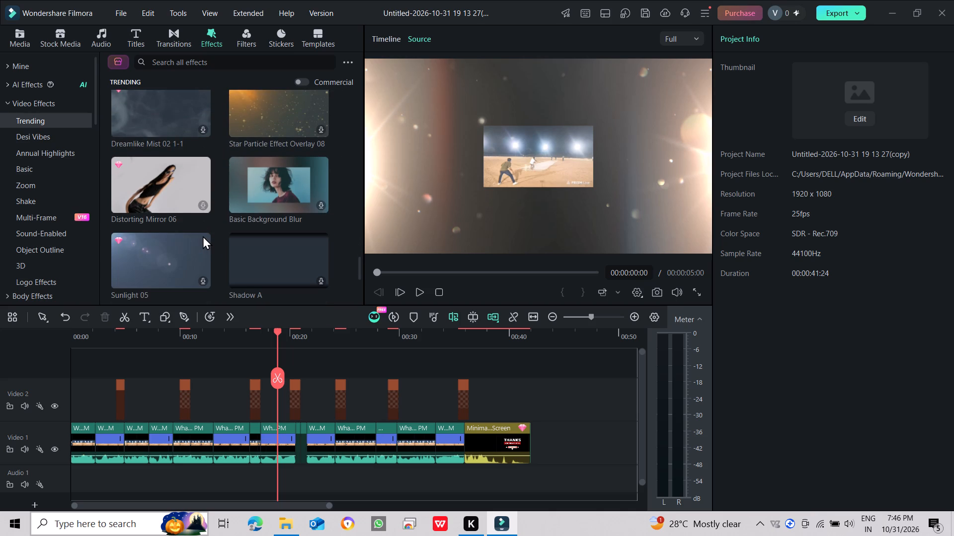
{"action": "left_click", "coordinate": [245, 120]}
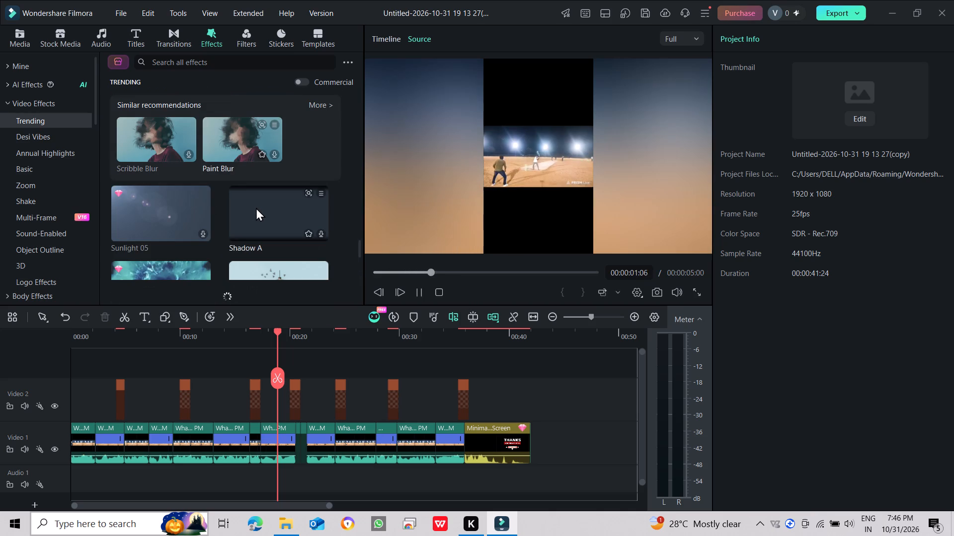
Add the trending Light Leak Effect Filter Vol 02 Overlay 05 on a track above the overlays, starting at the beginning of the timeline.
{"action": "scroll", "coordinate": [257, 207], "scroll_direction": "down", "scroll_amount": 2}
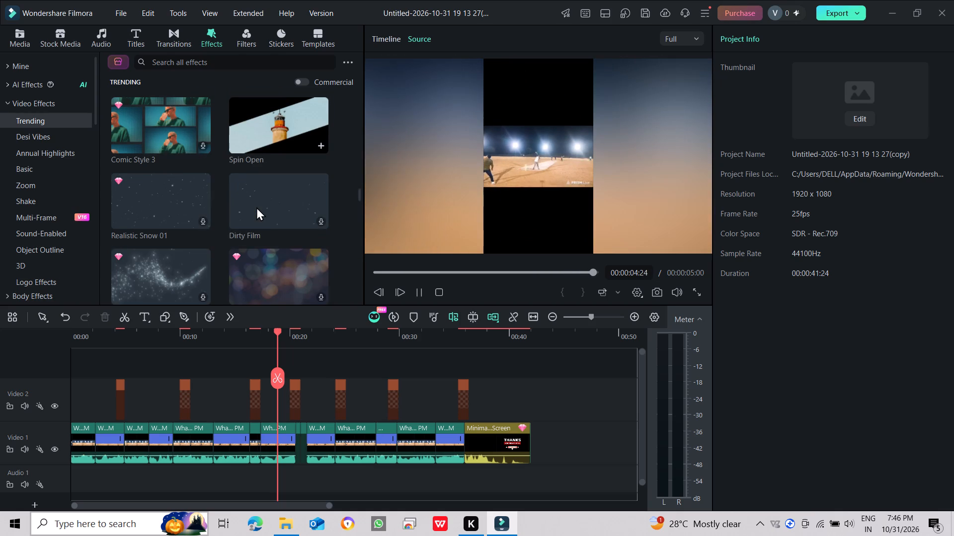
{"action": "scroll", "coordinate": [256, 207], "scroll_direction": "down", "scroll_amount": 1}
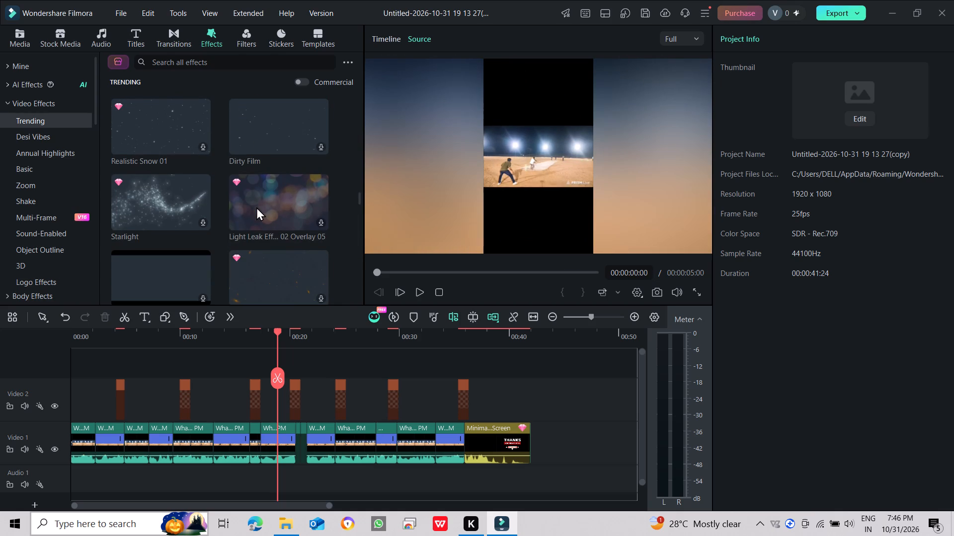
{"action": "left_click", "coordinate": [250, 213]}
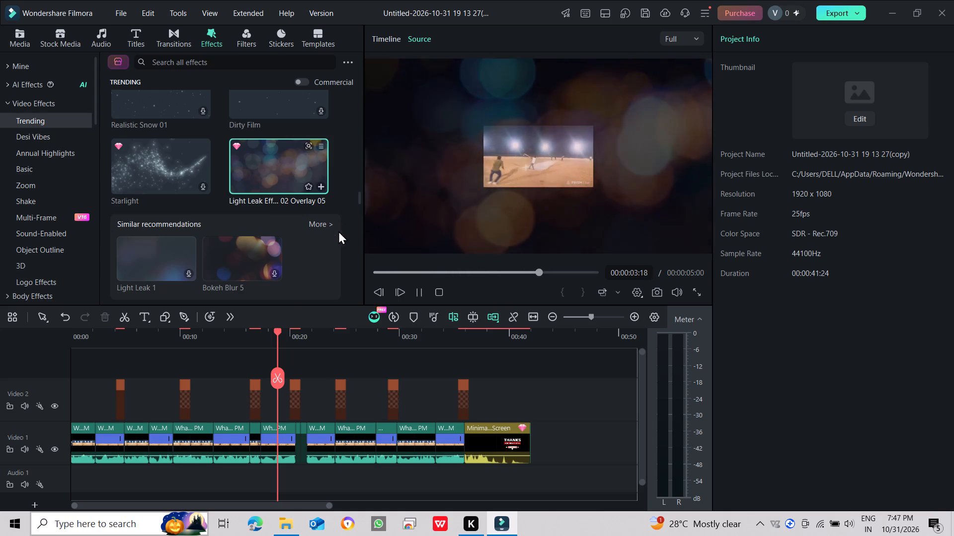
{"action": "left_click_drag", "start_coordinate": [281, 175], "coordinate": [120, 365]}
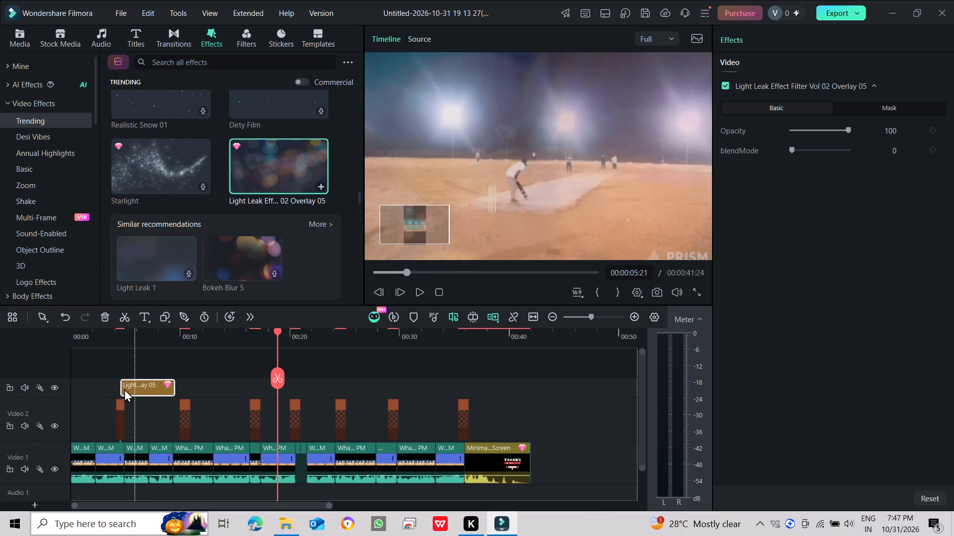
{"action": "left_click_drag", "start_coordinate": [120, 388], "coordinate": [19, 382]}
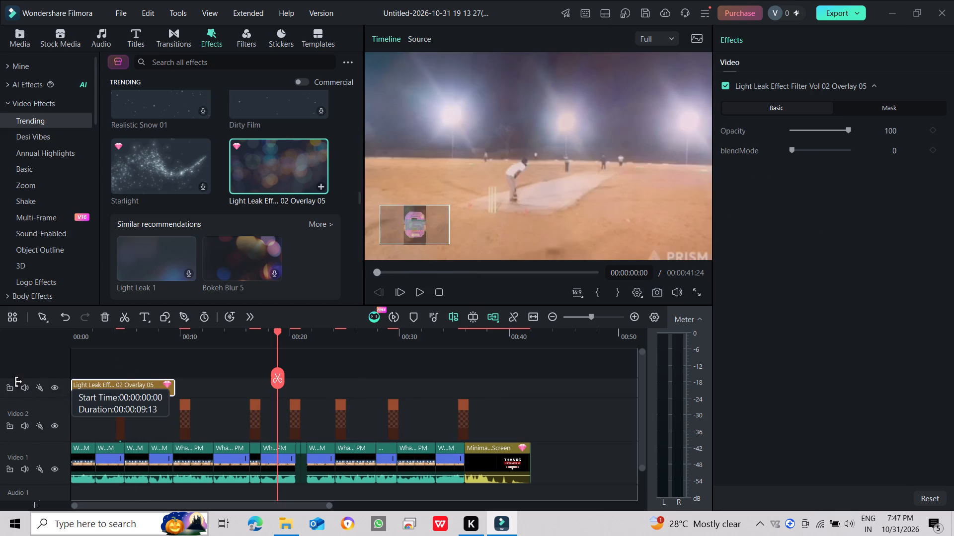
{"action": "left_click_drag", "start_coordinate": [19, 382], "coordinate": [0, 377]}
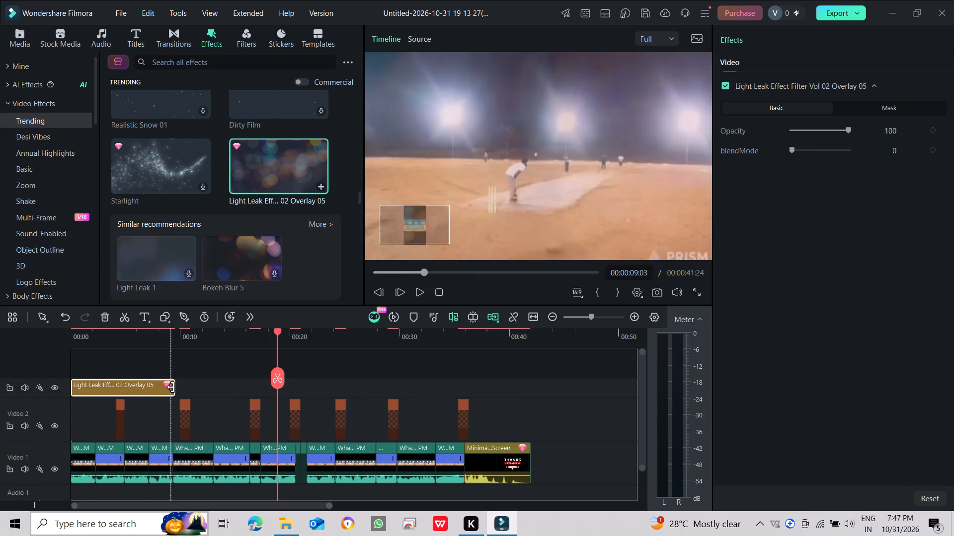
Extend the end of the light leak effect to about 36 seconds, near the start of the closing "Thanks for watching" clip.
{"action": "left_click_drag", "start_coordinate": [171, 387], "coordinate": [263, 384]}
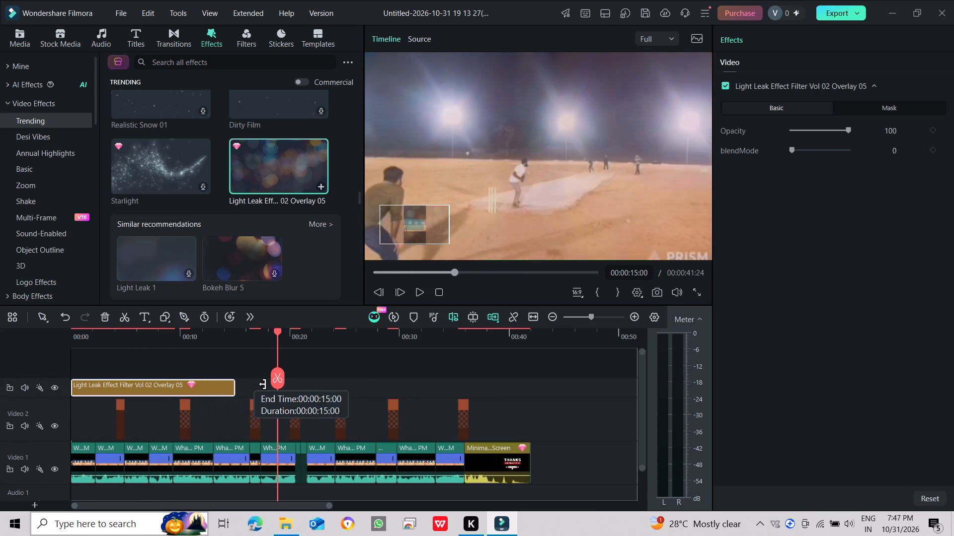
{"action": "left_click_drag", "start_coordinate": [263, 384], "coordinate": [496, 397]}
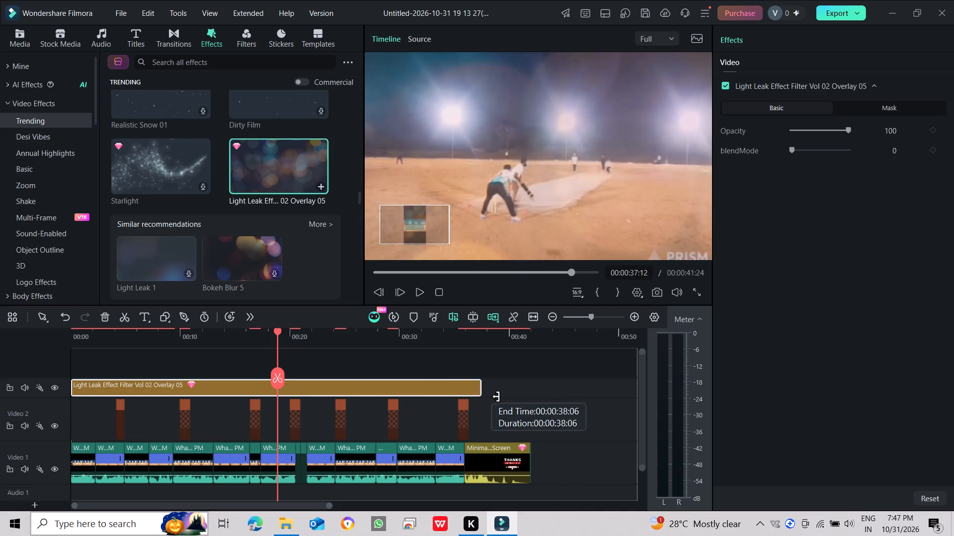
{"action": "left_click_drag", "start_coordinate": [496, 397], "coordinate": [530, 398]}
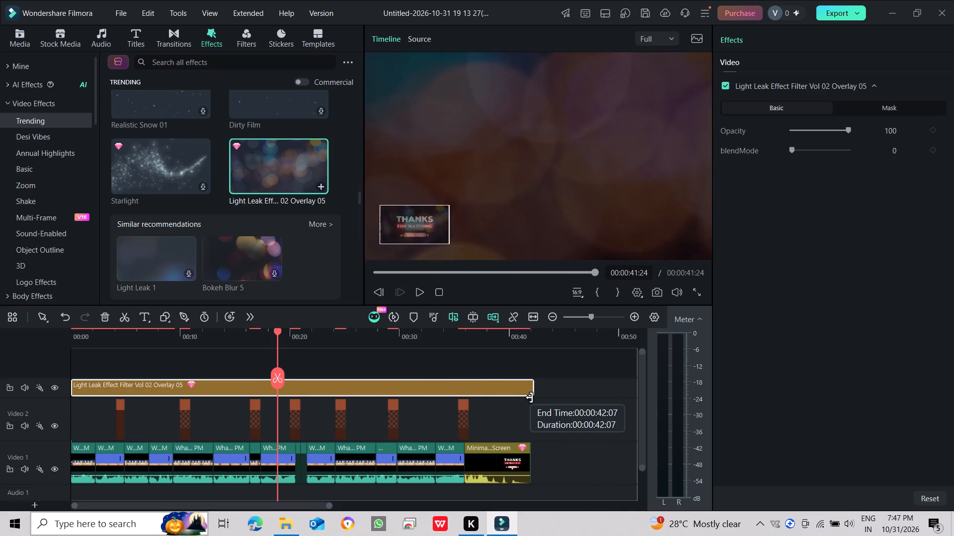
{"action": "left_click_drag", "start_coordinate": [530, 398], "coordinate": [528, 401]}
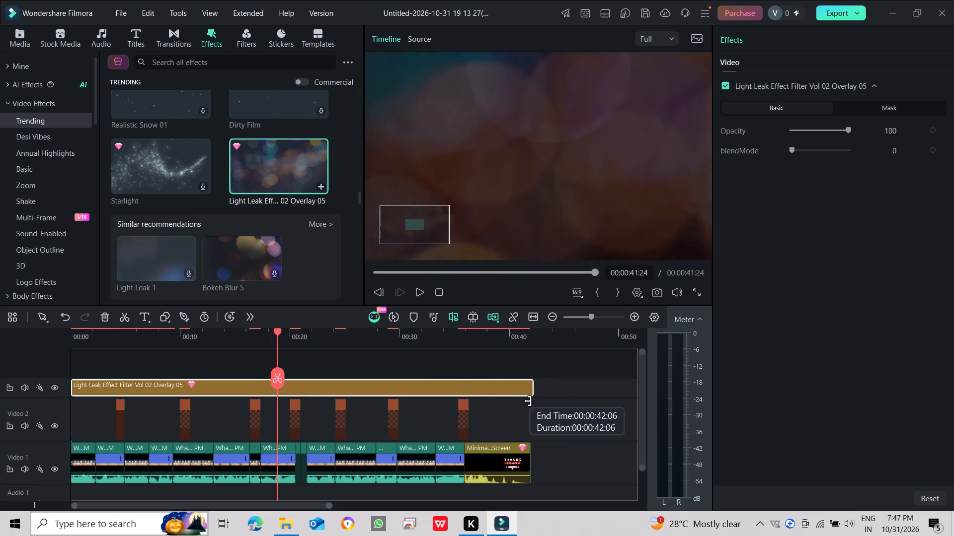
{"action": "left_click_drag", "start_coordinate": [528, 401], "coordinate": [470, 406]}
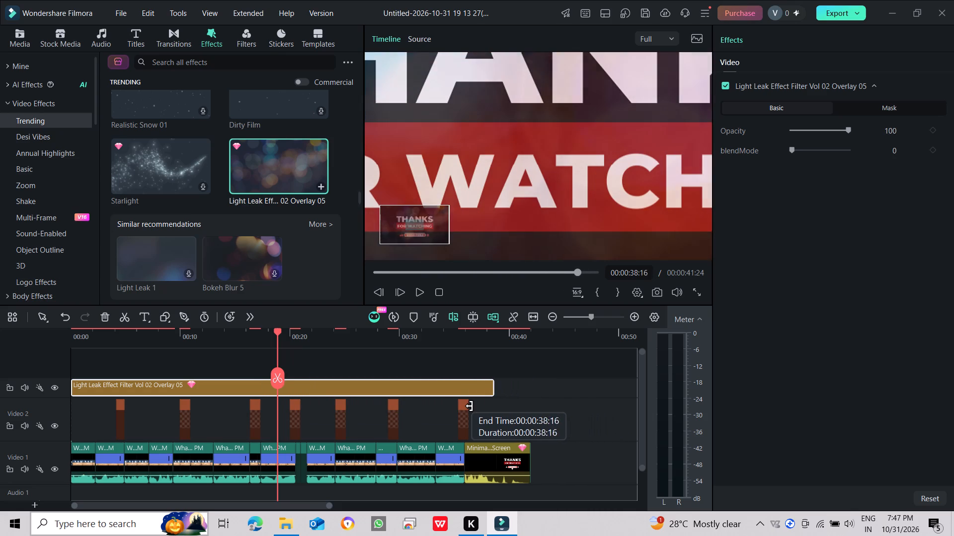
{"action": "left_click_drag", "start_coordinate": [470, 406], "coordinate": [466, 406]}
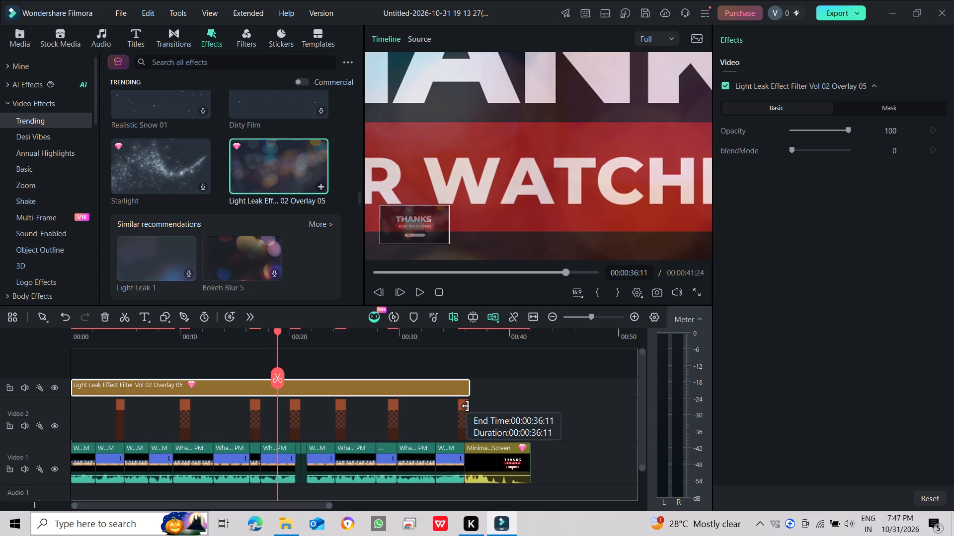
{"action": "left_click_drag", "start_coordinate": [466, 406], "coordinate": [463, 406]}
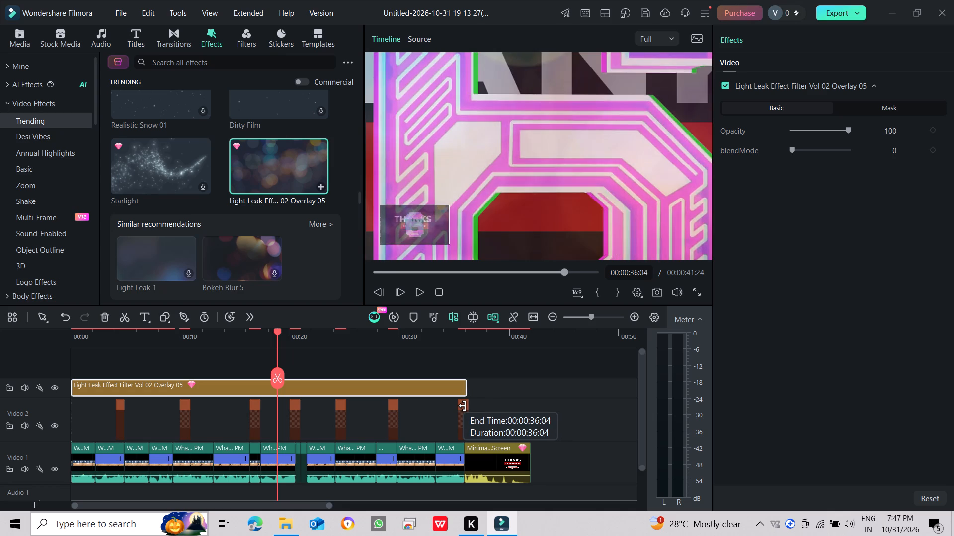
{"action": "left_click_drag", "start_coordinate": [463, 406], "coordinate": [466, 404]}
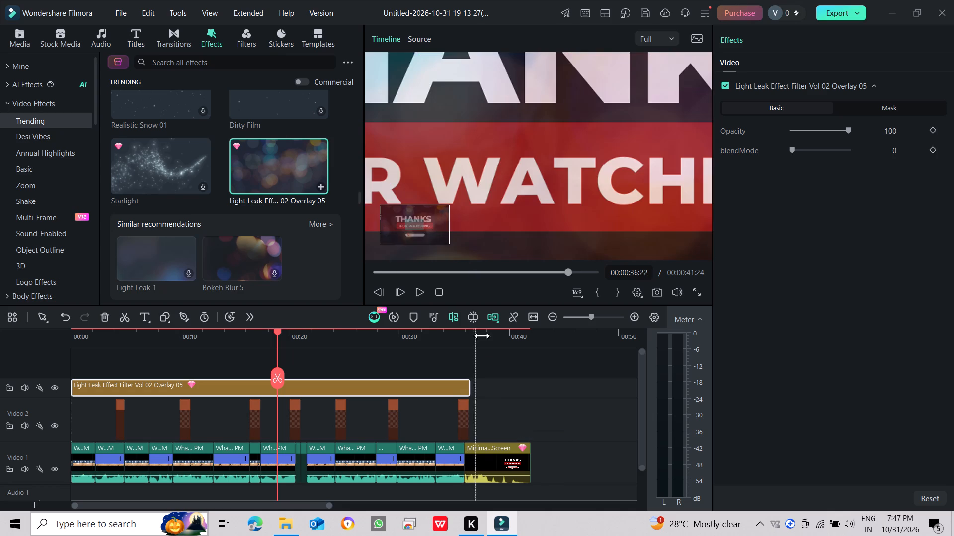
Play the video from the beginning to review it with the light leak effect.
{"action": "left_click", "coordinate": [417, 290]}
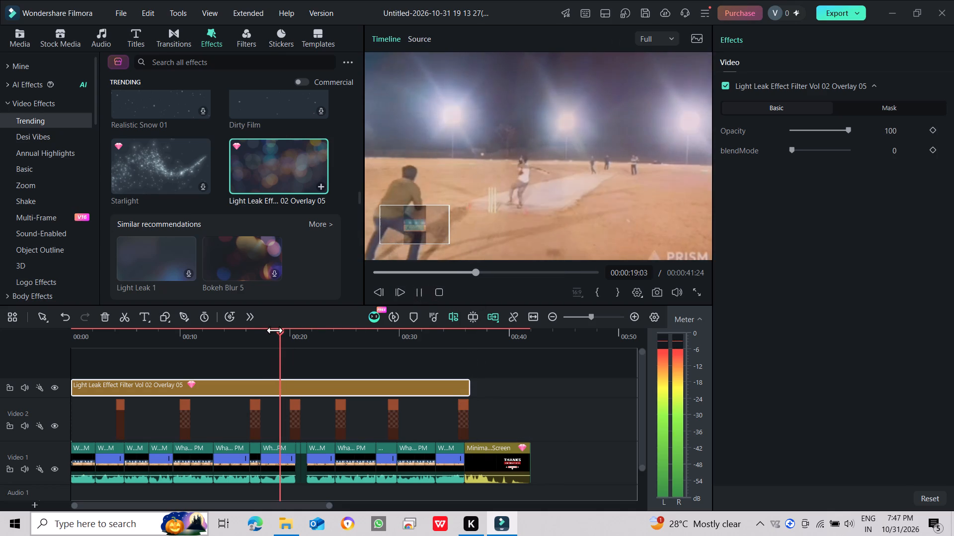
{"action": "left_click_drag", "start_coordinate": [295, 330], "coordinate": [172, 317]}
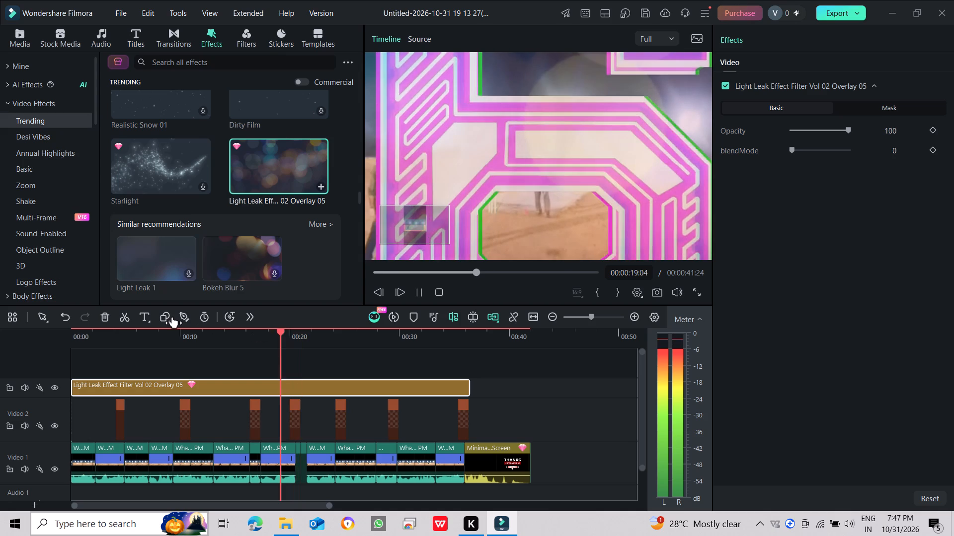
{"action": "left_click_drag", "start_coordinate": [172, 317], "coordinate": [54, 315]}
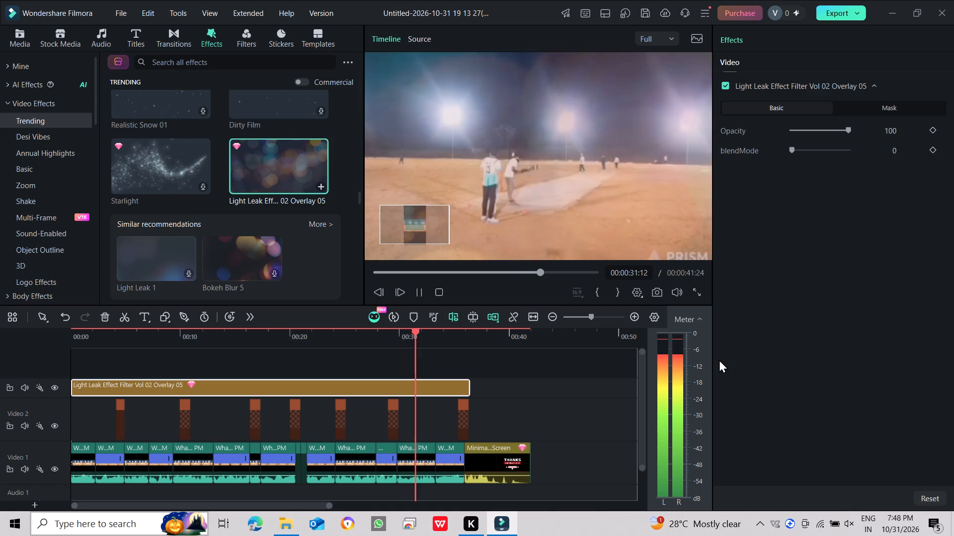
Browse further through the trending video effects and try previewing Interleave Open and Luma Sharp.
{"action": "scroll", "coordinate": [719, 359], "scroll_direction": "up", "scroll_amount": 1}
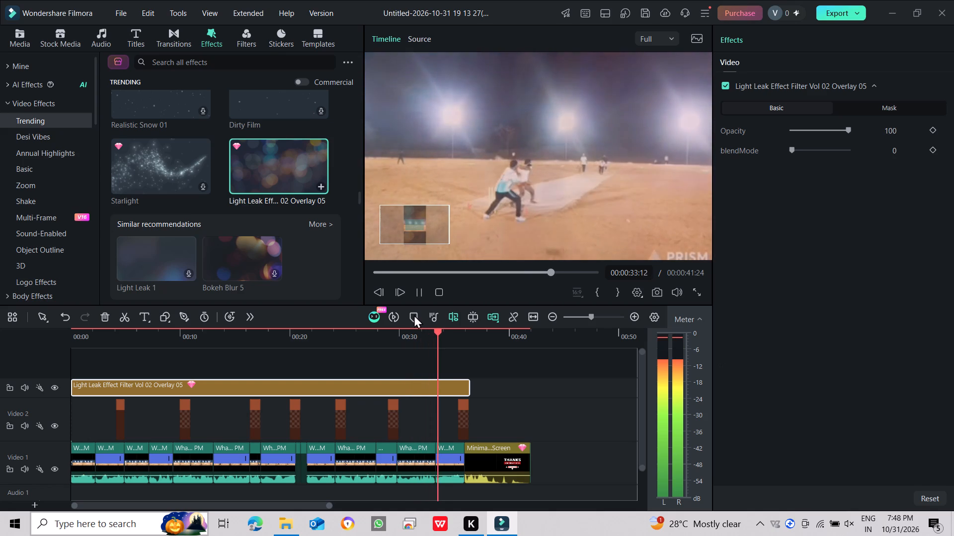
{"action": "scroll", "coordinate": [269, 238], "scroll_direction": "down", "scroll_amount": 2}
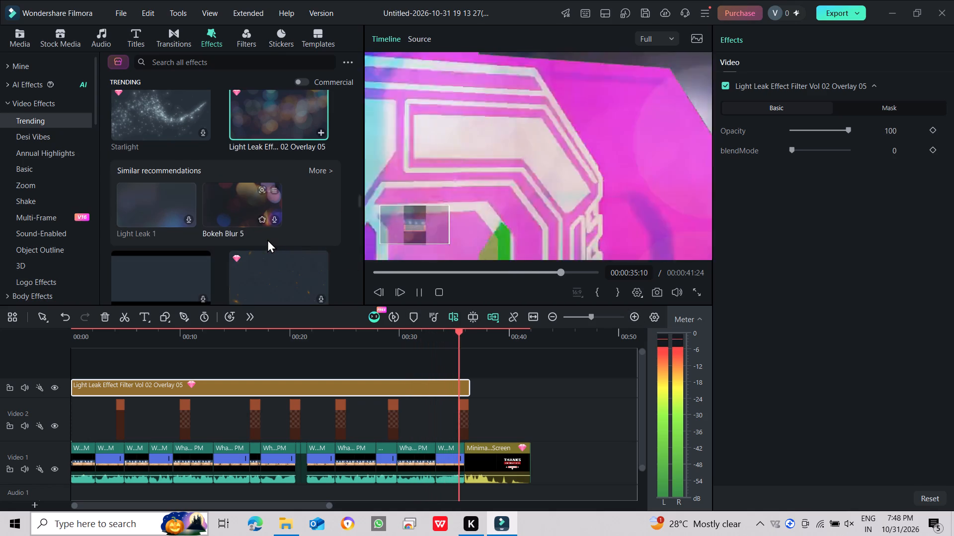
{"action": "scroll", "coordinate": [267, 240], "scroll_direction": "down", "scroll_amount": 1}
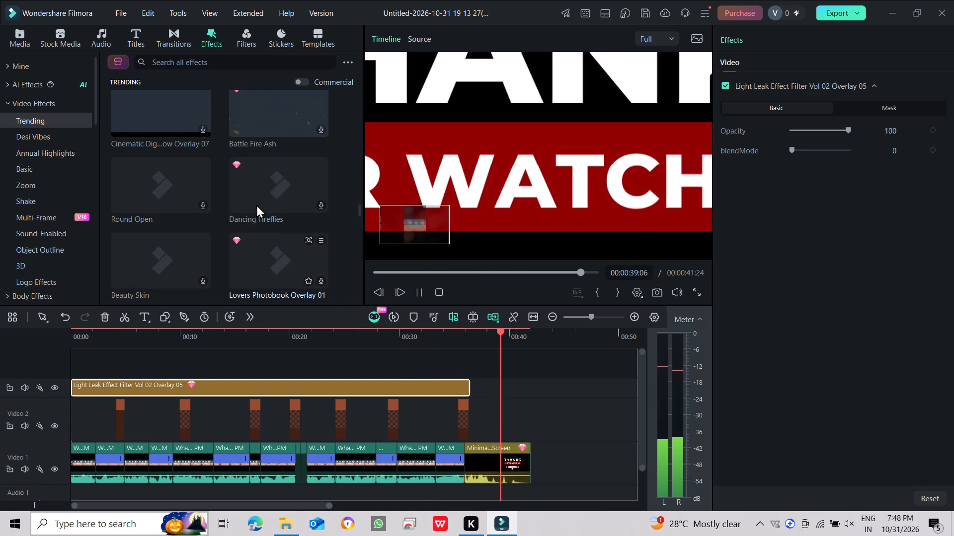
{"action": "scroll", "coordinate": [223, 234], "scroll_direction": "down", "scroll_amount": 2}
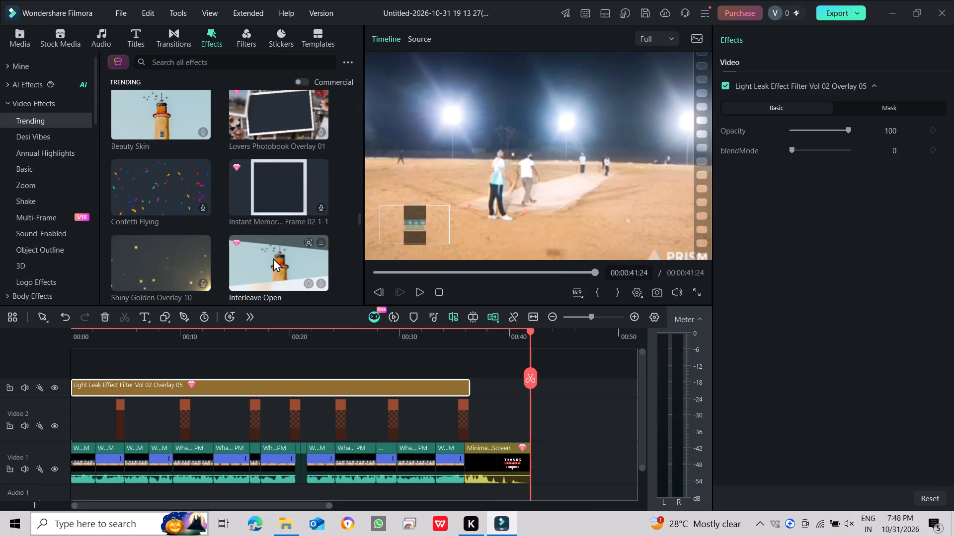
{"action": "scroll", "coordinate": [273, 258], "scroll_direction": "down", "scroll_amount": 3}
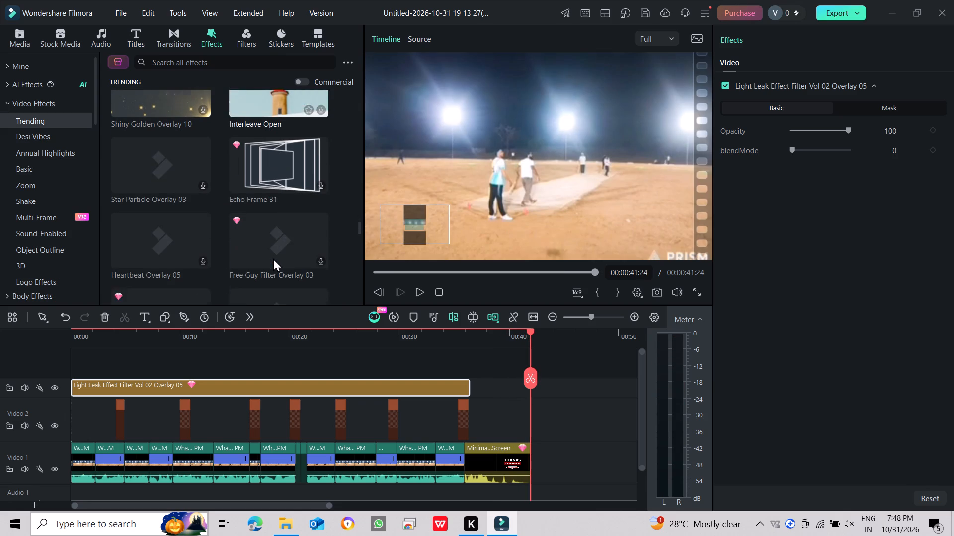
{"action": "scroll", "coordinate": [273, 258], "scroll_direction": "down", "scroll_amount": 1}
{"action": "scroll", "coordinate": [273, 258], "scroll_direction": "up", "scroll_amount": 2}
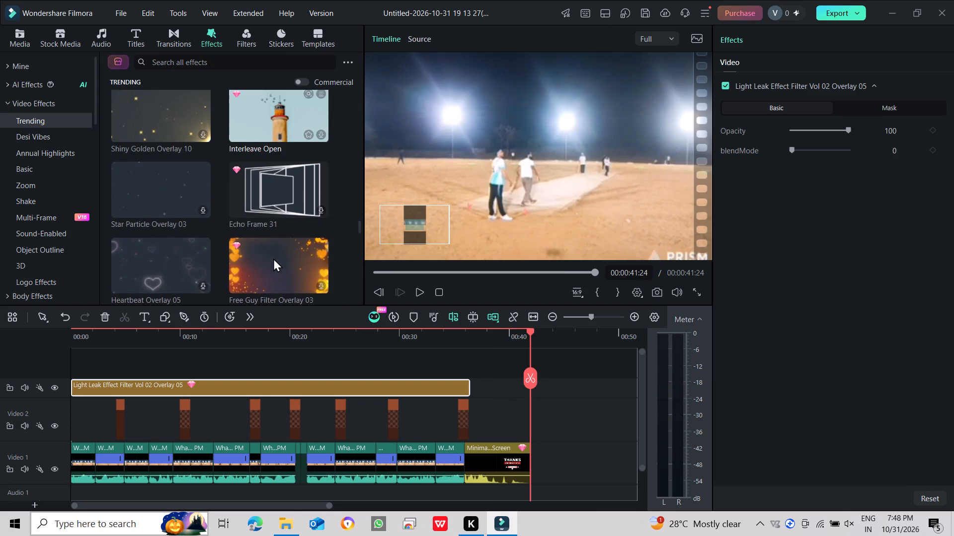
{"action": "scroll", "coordinate": [273, 257], "scroll_direction": "up", "scroll_amount": 2}
{"action": "scroll", "coordinate": [273, 257], "scroll_direction": "down", "scroll_amount": 1}
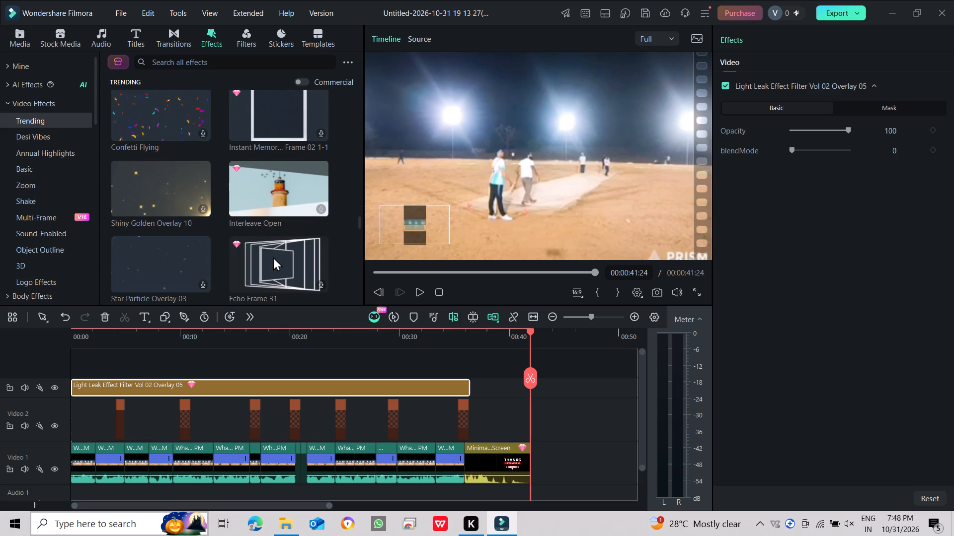
{"action": "left_click", "coordinate": [279, 205]}
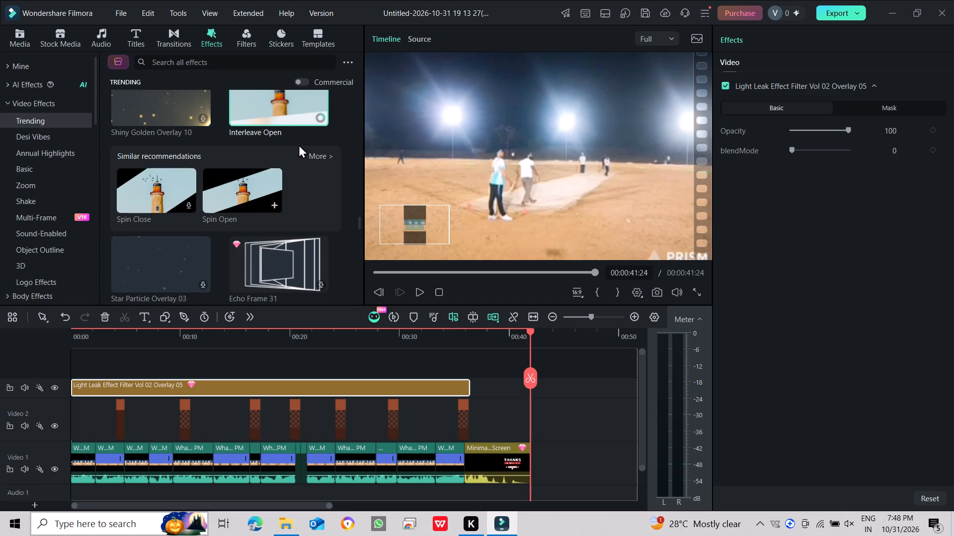
{"action": "scroll", "coordinate": [299, 143], "scroll_direction": "down", "scroll_amount": 4}
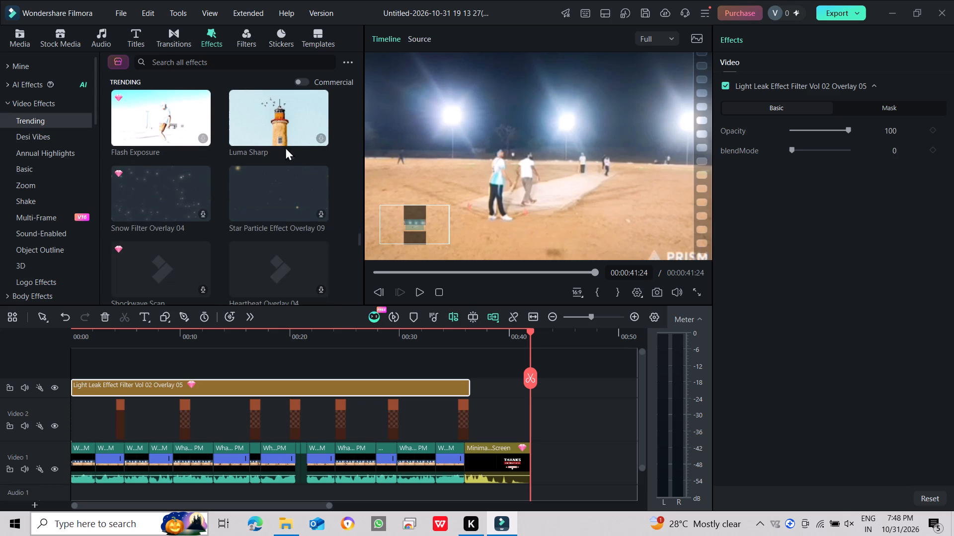
{"action": "left_click", "coordinate": [274, 129]}
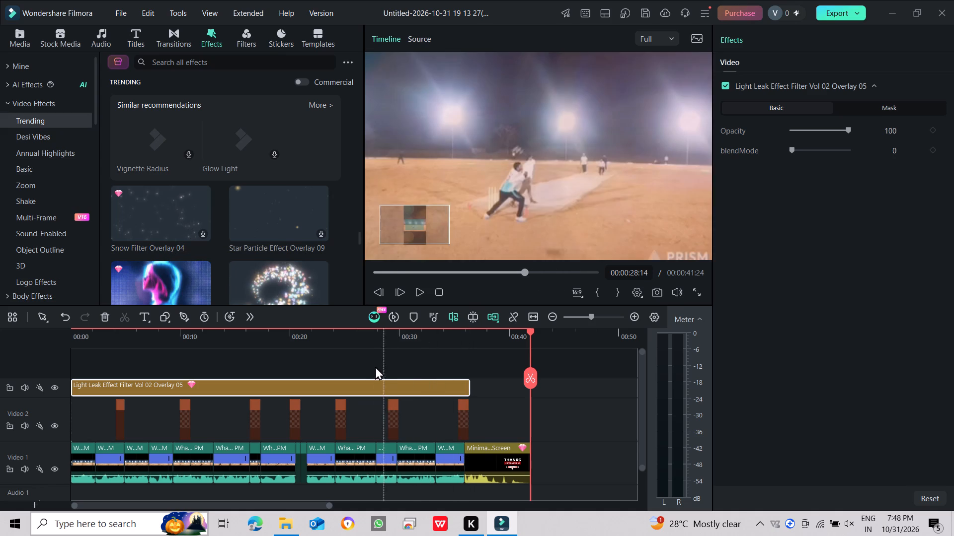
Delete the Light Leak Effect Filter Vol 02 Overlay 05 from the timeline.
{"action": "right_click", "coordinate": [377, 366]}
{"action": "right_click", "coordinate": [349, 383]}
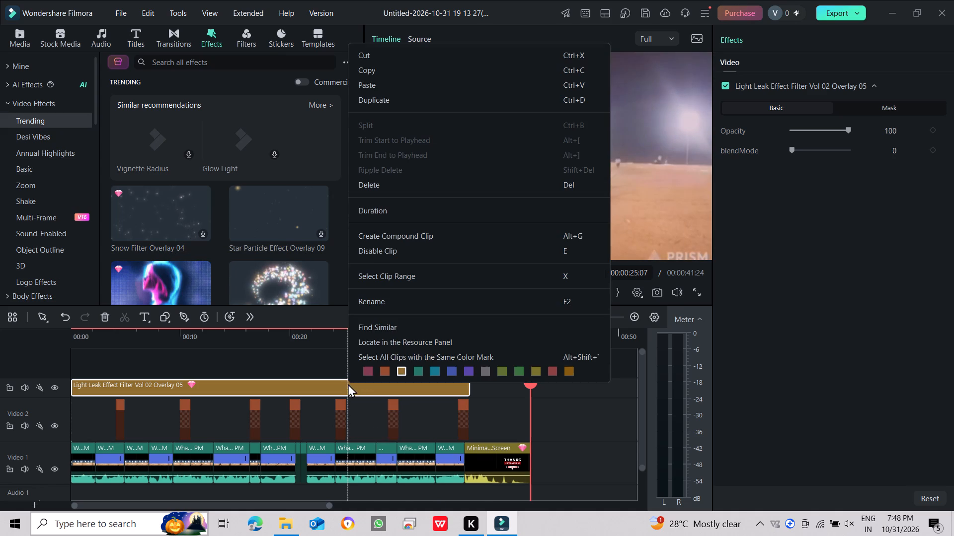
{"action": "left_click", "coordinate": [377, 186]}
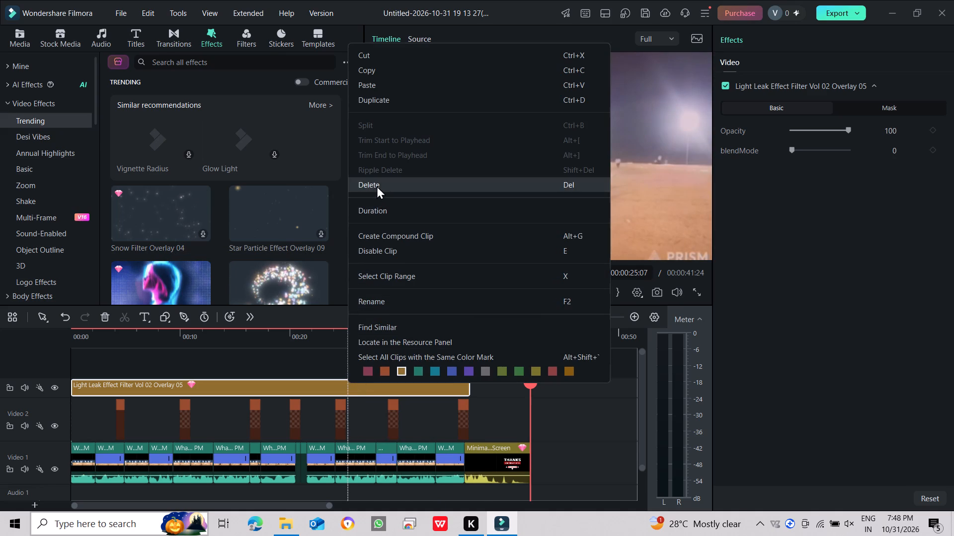
Set the timeline preview's playback quality to 1/4.
{"action": "left_click", "coordinate": [410, 38]}
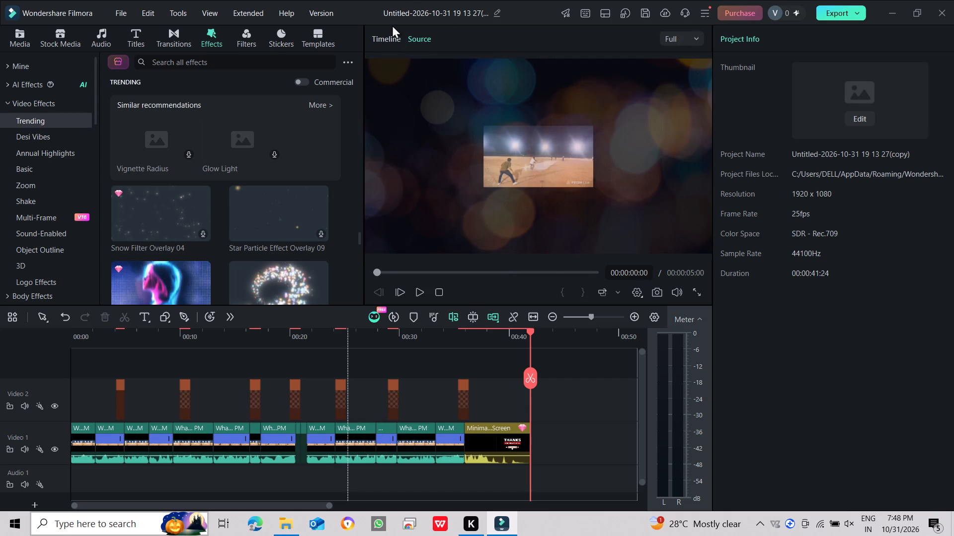
{"action": "left_click", "coordinate": [385, 36]}
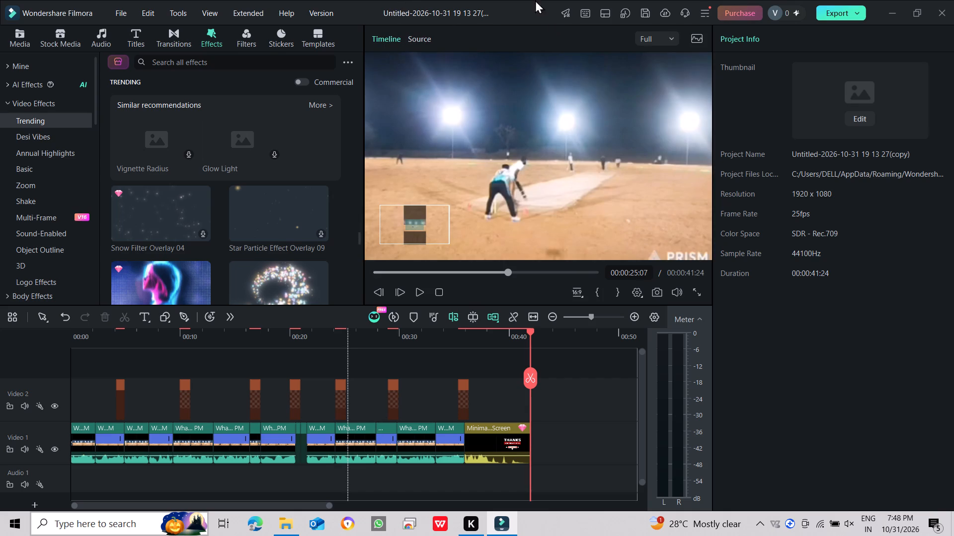
{"action": "left_click", "coordinate": [659, 44]}
{"action": "left_click", "coordinate": [664, 80]}
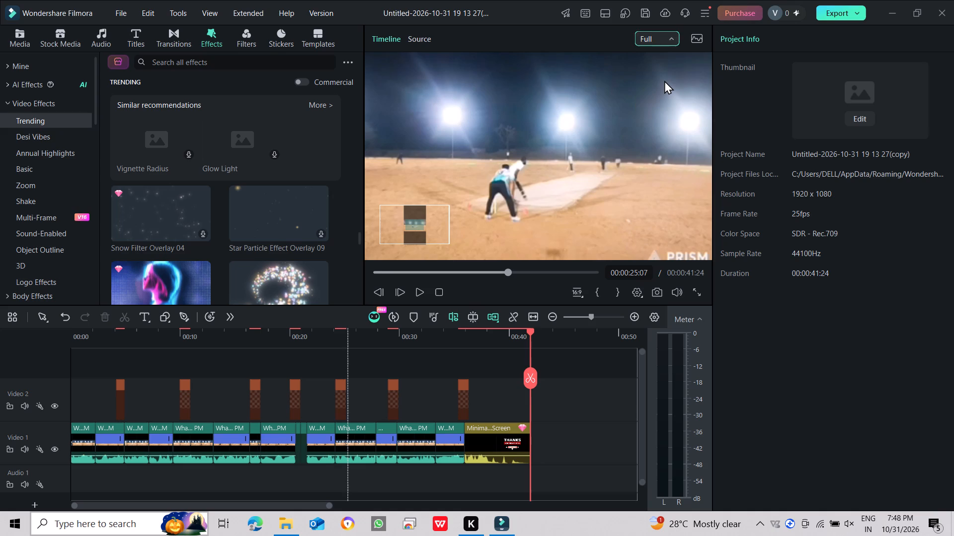
{"action": "left_click", "coordinate": [672, 33]}
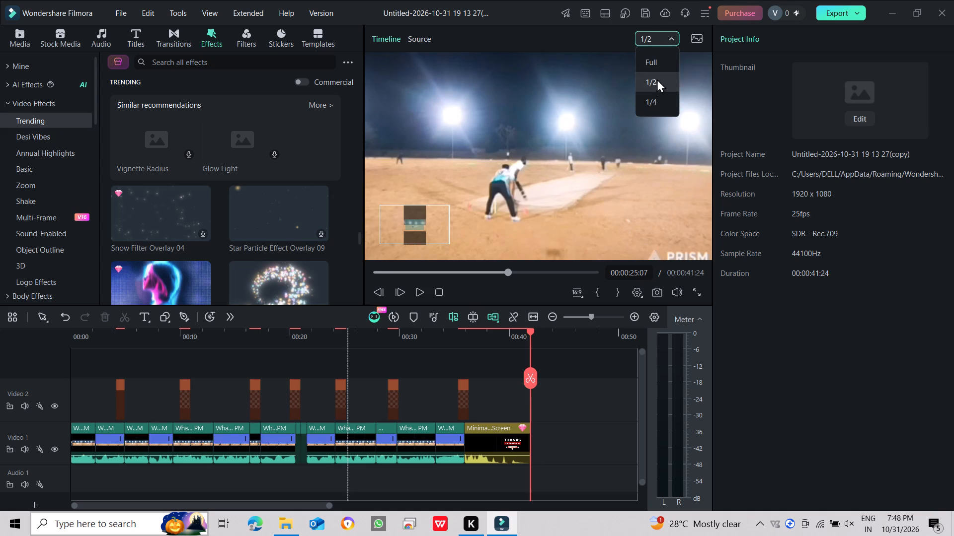
{"action": "left_click", "coordinate": [651, 110]}
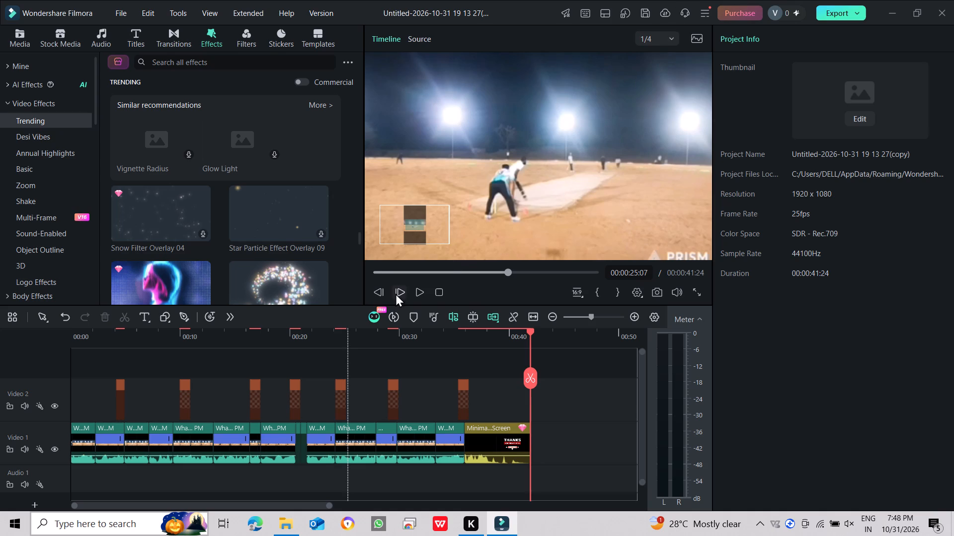
Play the timeline preview and jump back to near the beginning to check the footage at the reduced playback quality.
{"action": "left_click", "coordinate": [424, 289]}
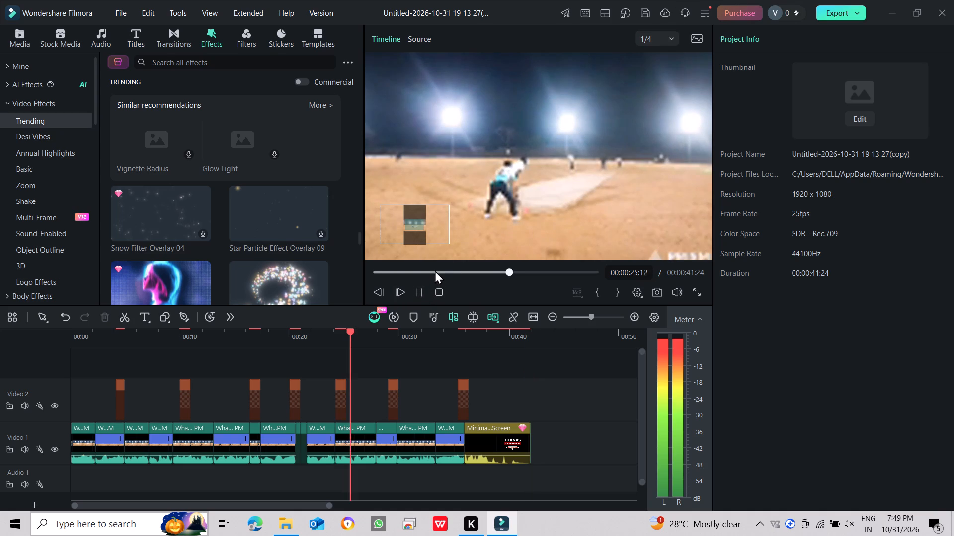
{"action": "left_click_drag", "start_coordinate": [435, 270], "coordinate": [387, 270]}
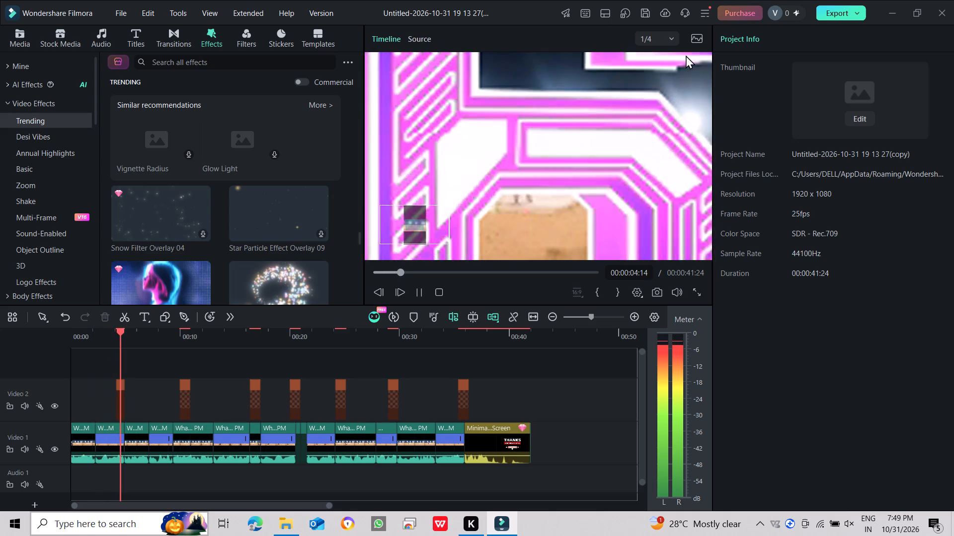
Set the timeline preview's playback quality to Full.
{"action": "left_click", "coordinate": [669, 36]}
{"action": "left_click", "coordinate": [652, 65]}
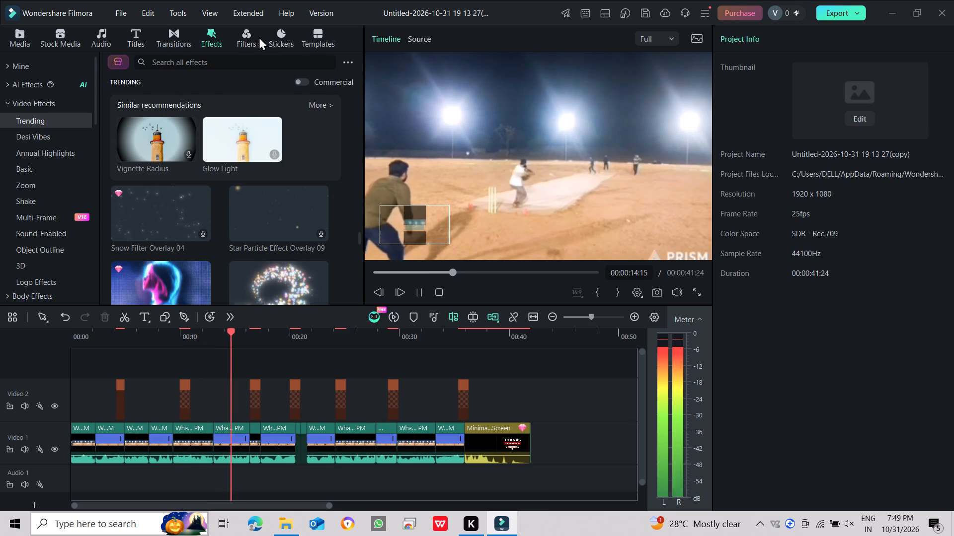
Find the Studio Clarity filter among the Basic filters and place it above Video 2 near the start of the timeline.
{"action": "left_click", "coordinate": [246, 33]}
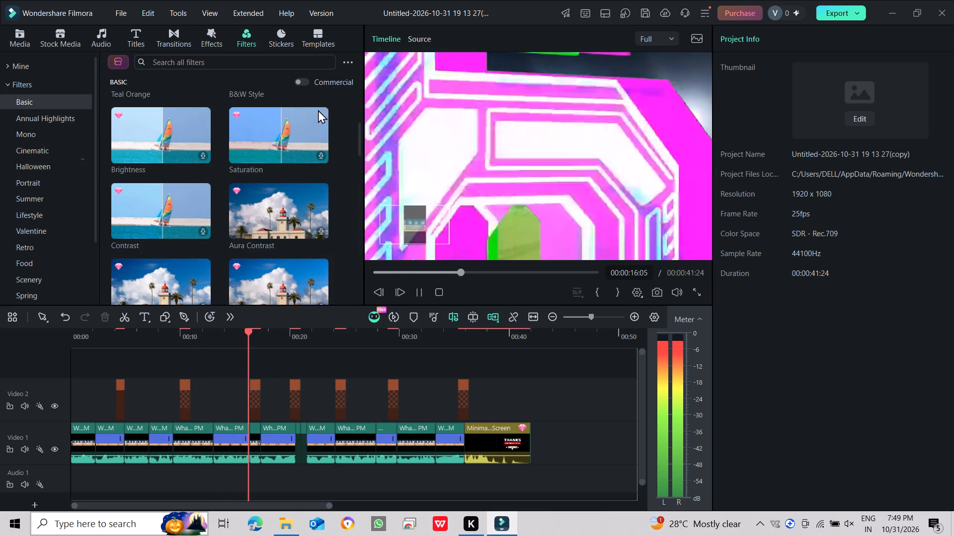
{"action": "scroll", "coordinate": [210, 197], "scroll_direction": "down", "scroll_amount": 2}
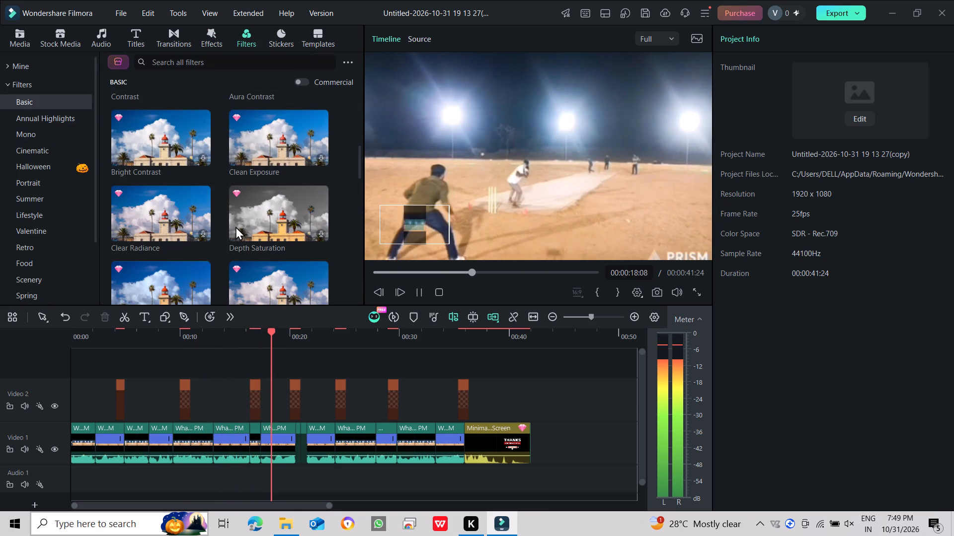
{"action": "scroll", "coordinate": [236, 227], "scroll_direction": "down", "scroll_amount": 2}
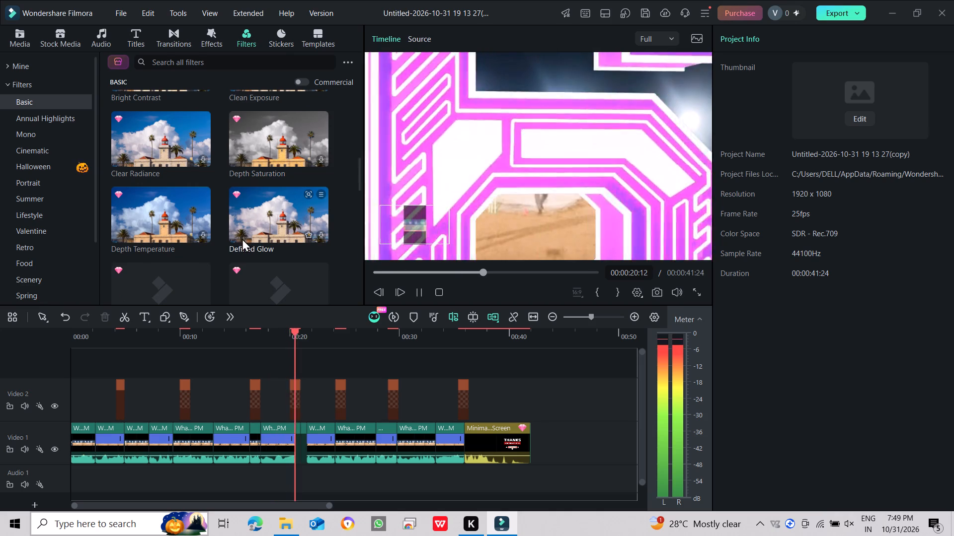
{"action": "scroll", "coordinate": [243, 245], "scroll_direction": "down", "scroll_amount": 2}
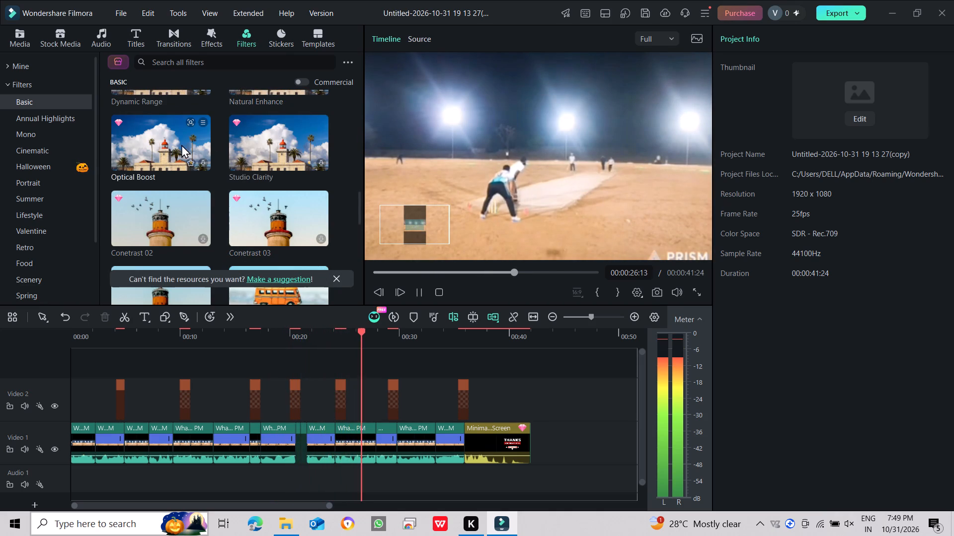
{"action": "left_click_drag", "start_coordinate": [245, 142], "coordinate": [218, 216]}
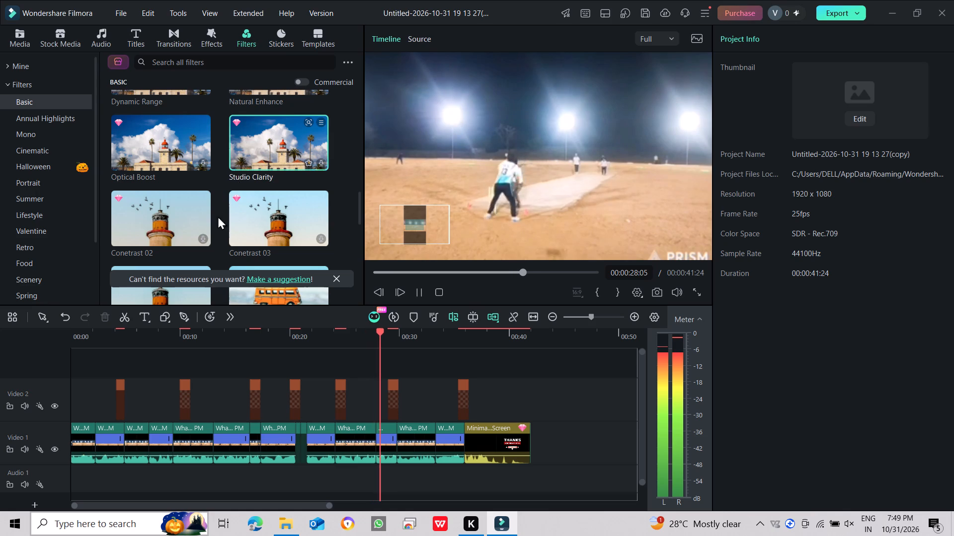
{"action": "left_click_drag", "start_coordinate": [218, 216], "coordinate": [79, 370]}
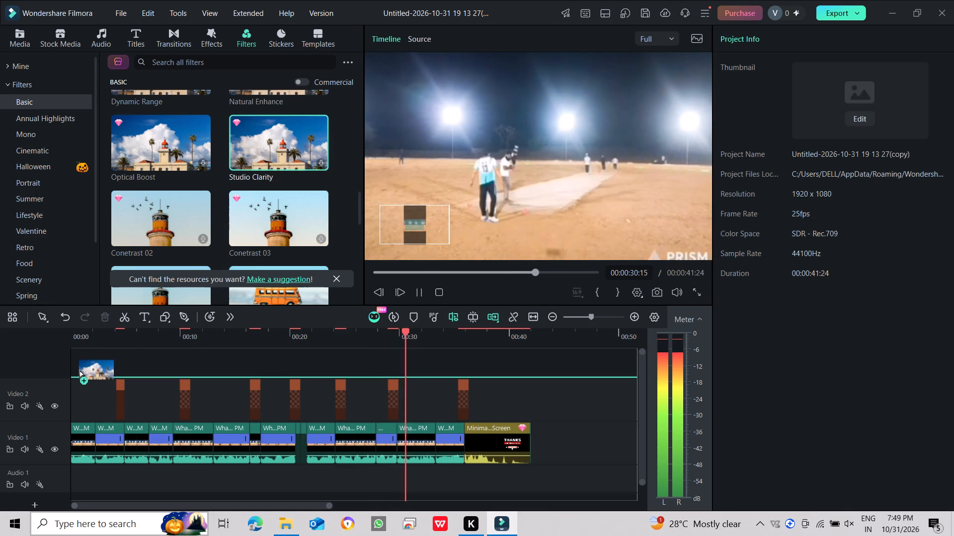
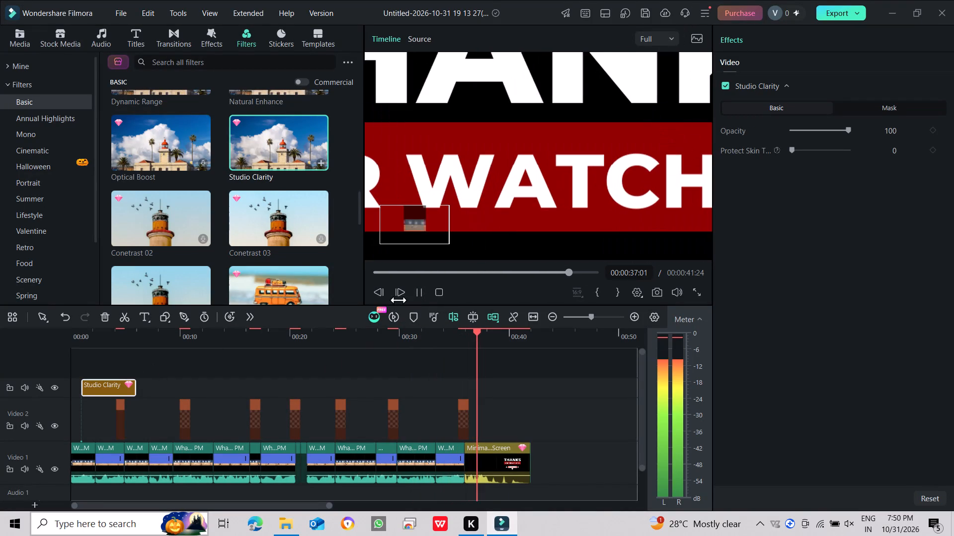
Return the preview to the start and play it to check the Studio Clarity filter.
{"action": "left_click_drag", "start_coordinate": [373, 267], "coordinate": [359, 268]}
{"action": "left_click_drag", "start_coordinate": [395, 269], "coordinate": [374, 272]}
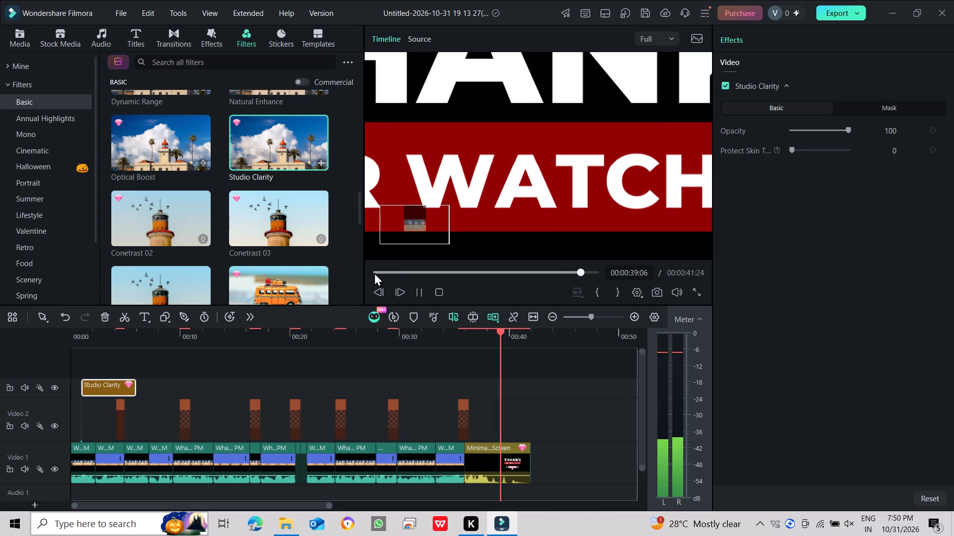
{"action": "left_click_drag", "start_coordinate": [374, 272], "coordinate": [365, 273]}
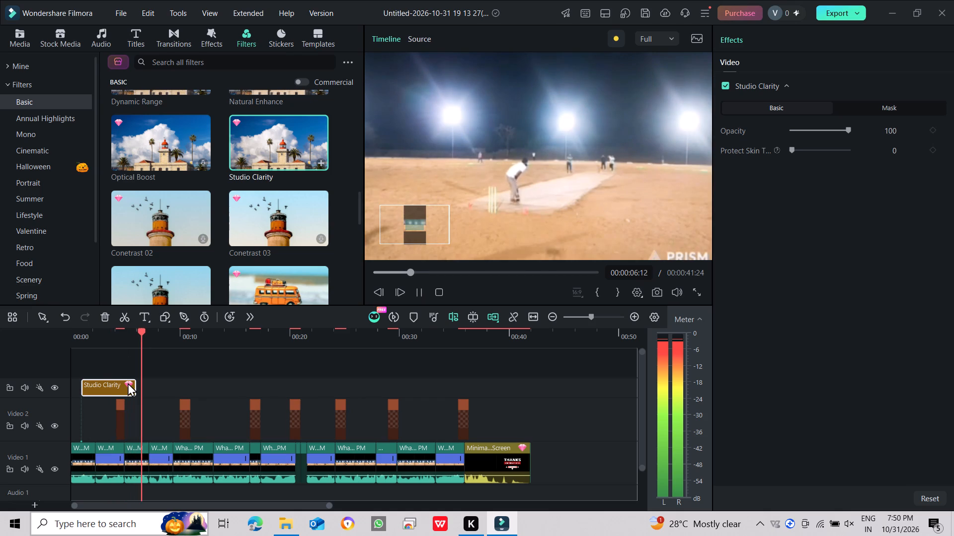
Place the Dim lit 01 filter on the filter track after Studio Clarity, starting at about 7 seconds.
{"action": "left_click_drag", "start_coordinate": [260, 275], "coordinate": [147, 351]}
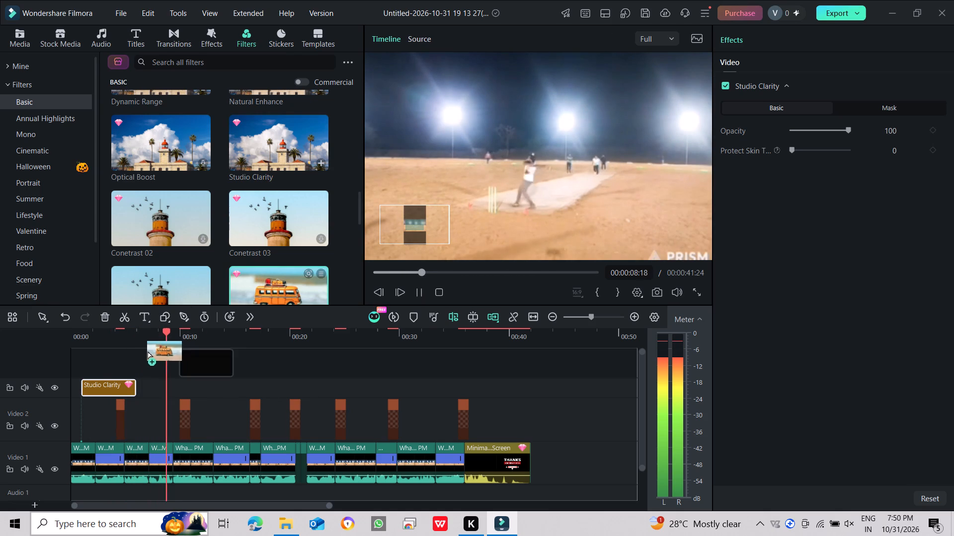
{"action": "left_click_drag", "start_coordinate": [147, 351], "coordinate": [151, 385]}
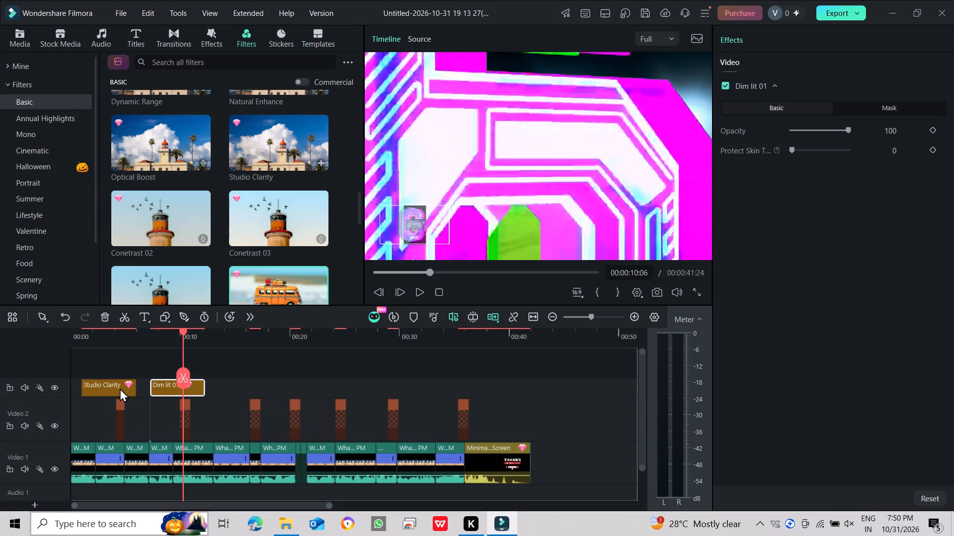
Delete the Studio Clarity filter from the timeline.
{"action": "left_click", "coordinate": [119, 388]}
{"action": "right_click", "coordinate": [119, 388]}
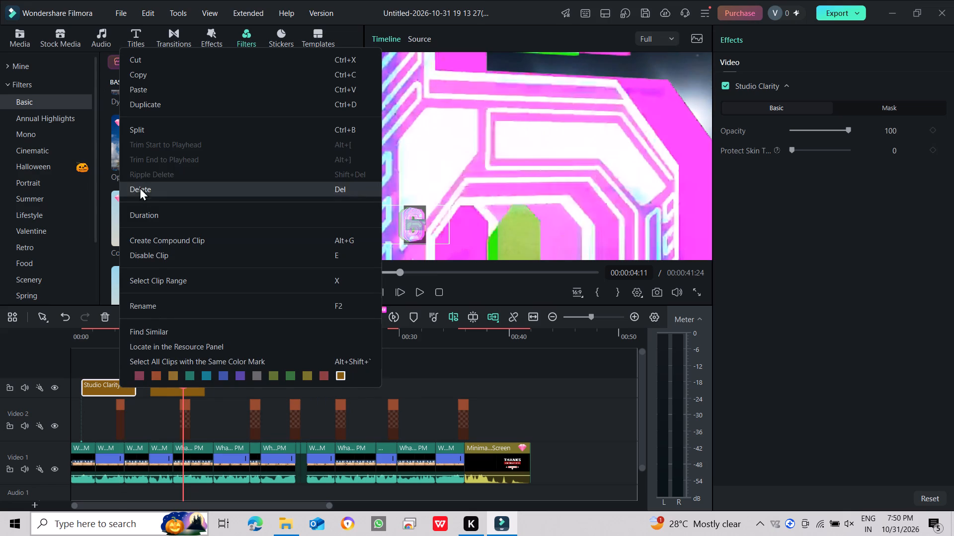
{"action": "left_click", "coordinate": [157, 183]}
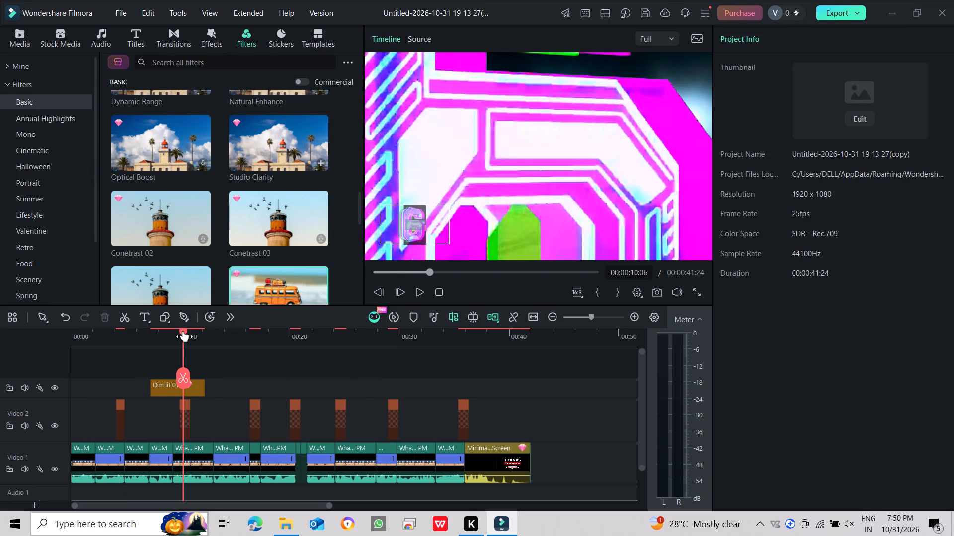
Play the timeline from about 5 seconds to check the Dim lit 01 filter, zooming the preview out slightly.
{"action": "left_click_drag", "start_coordinate": [183, 331], "coordinate": [133, 339]}
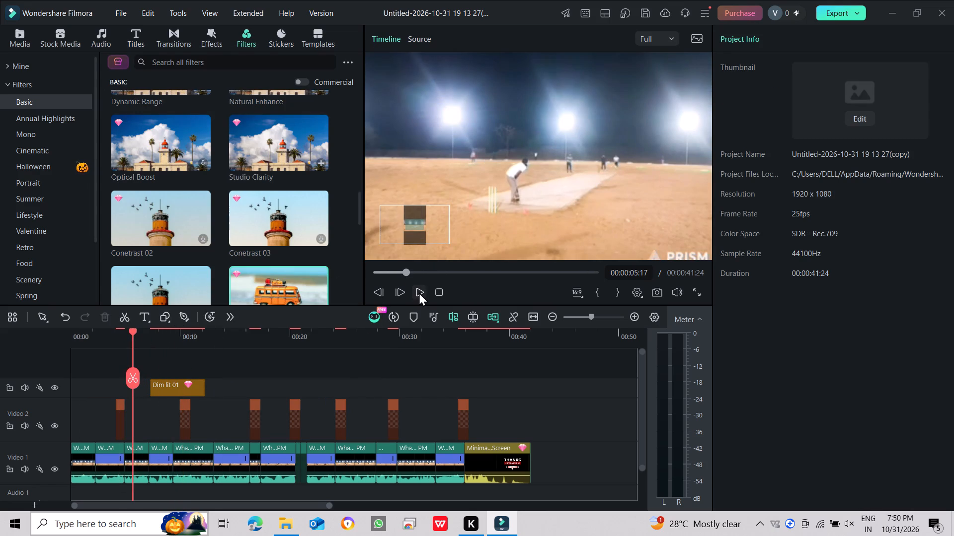
{"action": "left_click", "coordinate": [419, 292]}
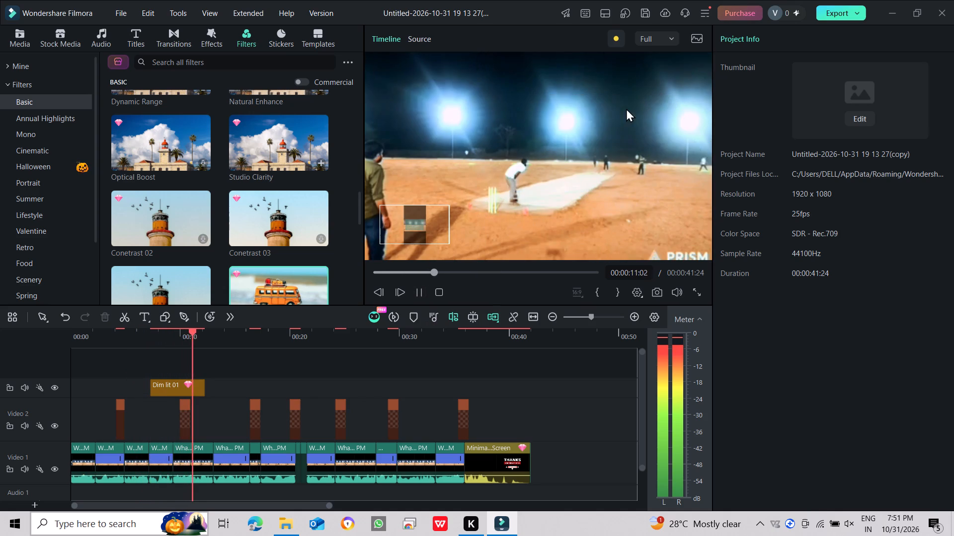
{"action": "scroll", "coordinate": [603, 173], "scroll_direction": "down", "scroll_amount": 3, "text": "ctrl"}
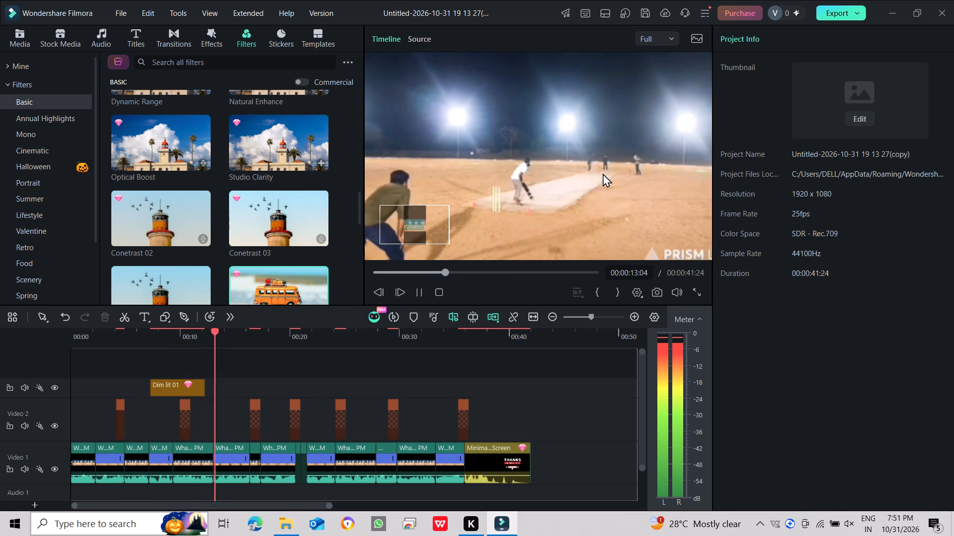
{"action": "scroll", "coordinate": [603, 173], "scroll_direction": "down", "scroll_amount": 5, "text": "ctrl"}
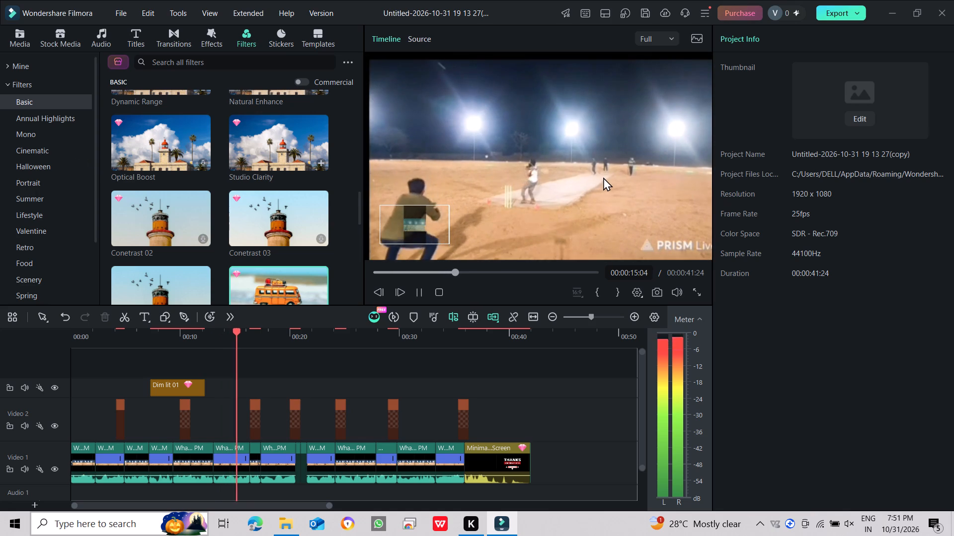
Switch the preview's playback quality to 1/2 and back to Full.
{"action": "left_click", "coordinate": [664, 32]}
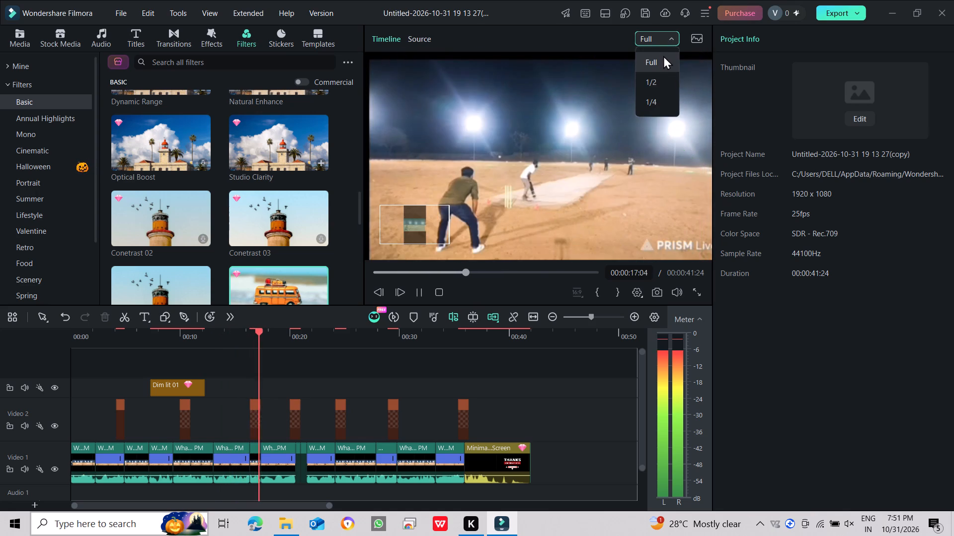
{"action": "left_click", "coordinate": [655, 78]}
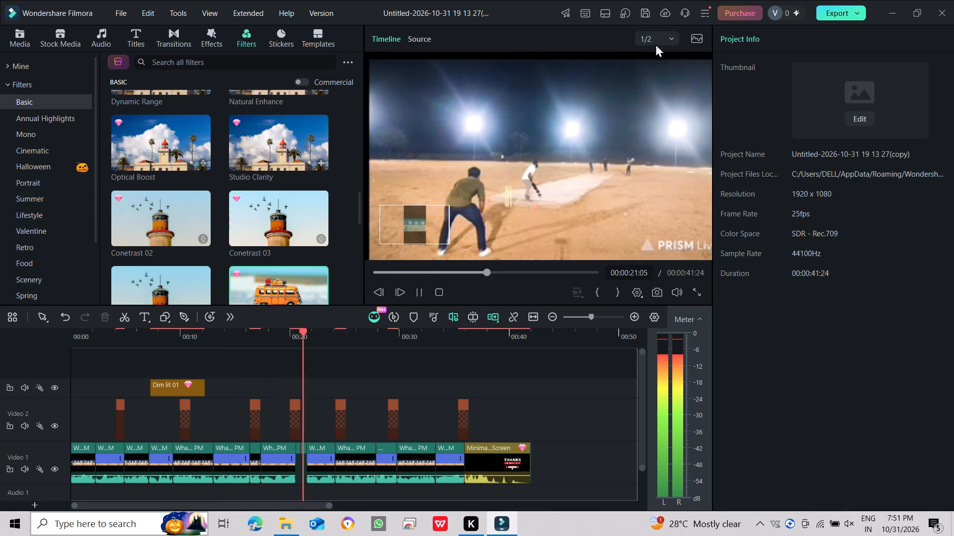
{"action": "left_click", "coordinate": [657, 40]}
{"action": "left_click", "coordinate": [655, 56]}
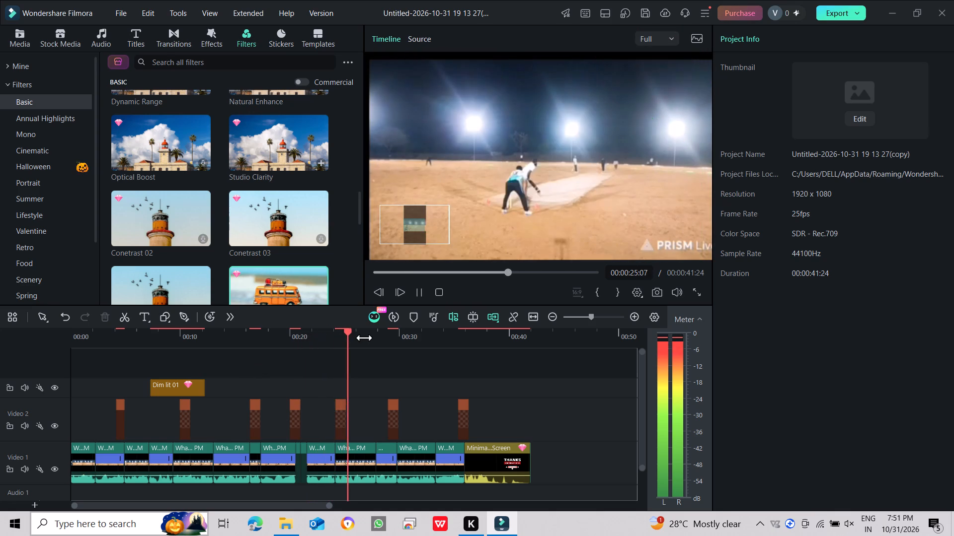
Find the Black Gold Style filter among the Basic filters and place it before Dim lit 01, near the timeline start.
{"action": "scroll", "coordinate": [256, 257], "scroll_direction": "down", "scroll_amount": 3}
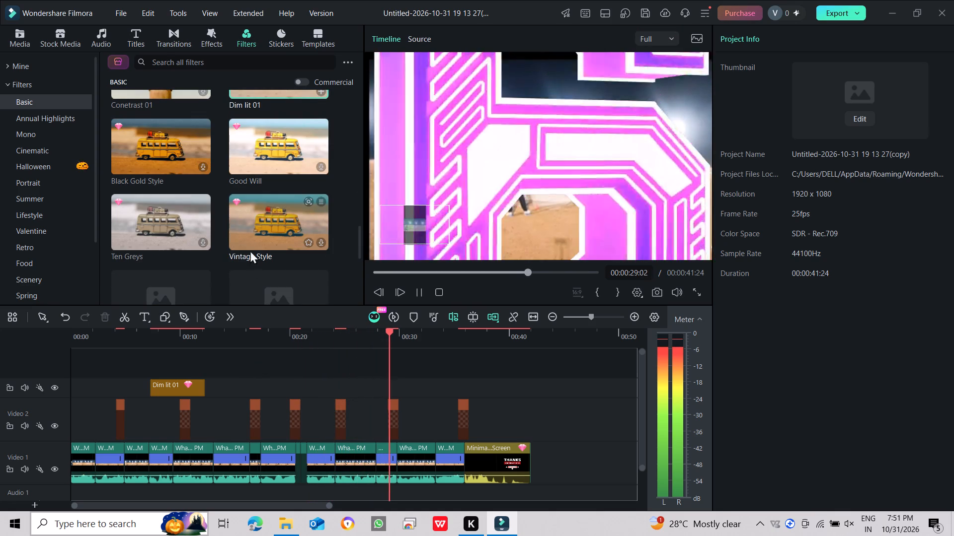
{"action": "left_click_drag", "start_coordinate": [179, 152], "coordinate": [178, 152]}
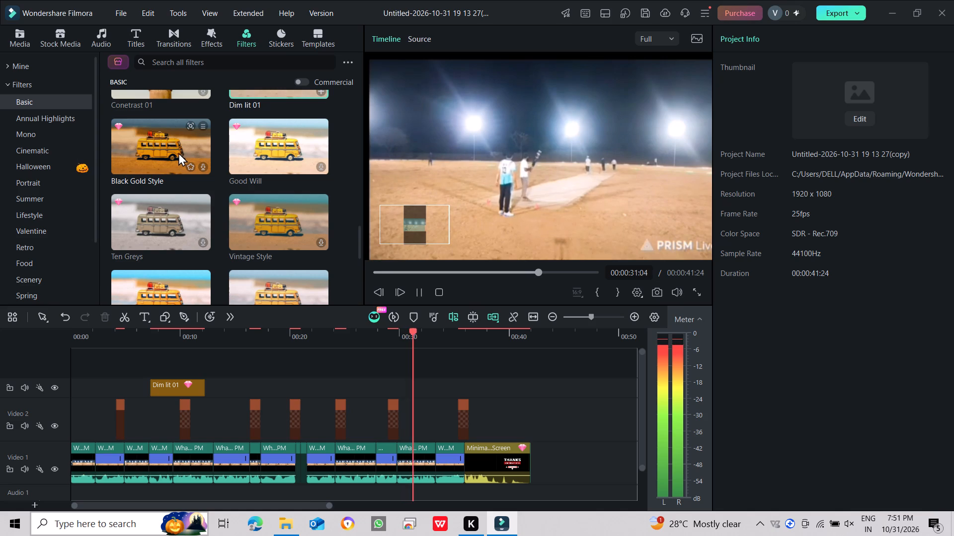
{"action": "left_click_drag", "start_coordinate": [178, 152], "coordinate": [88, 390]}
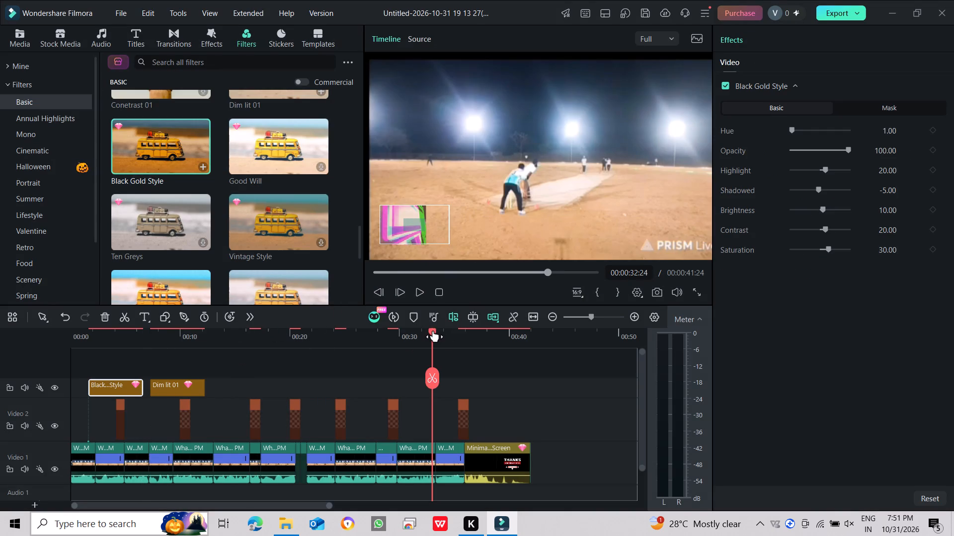
Play the timeline from near the beginning to check the Black Gold Style filter.
{"action": "left_click_drag", "start_coordinate": [433, 331], "coordinate": [82, 316]}
{"action": "left_click", "coordinate": [416, 289]}
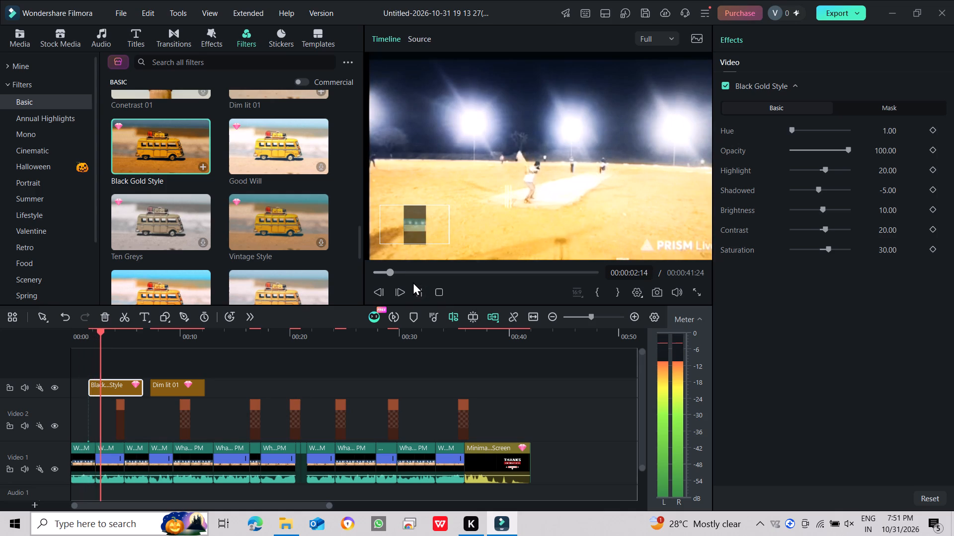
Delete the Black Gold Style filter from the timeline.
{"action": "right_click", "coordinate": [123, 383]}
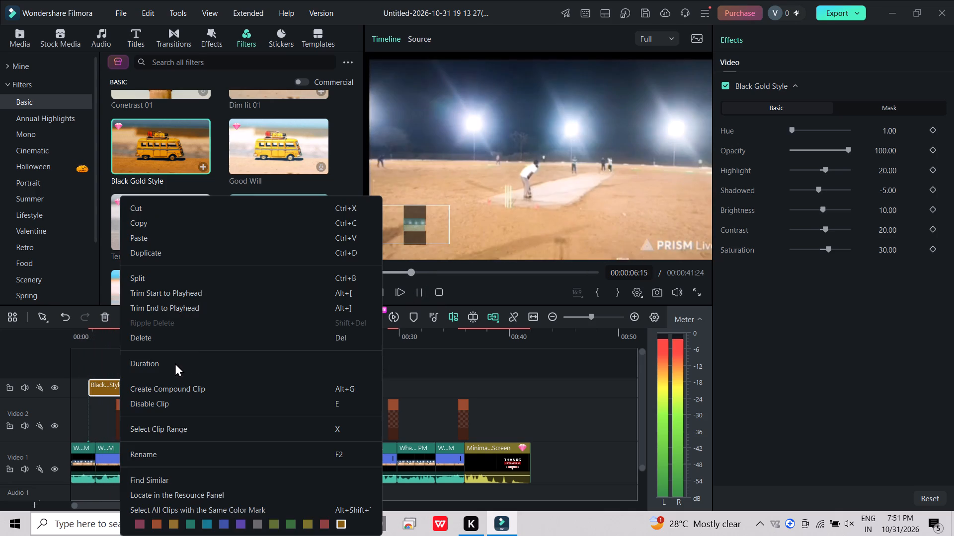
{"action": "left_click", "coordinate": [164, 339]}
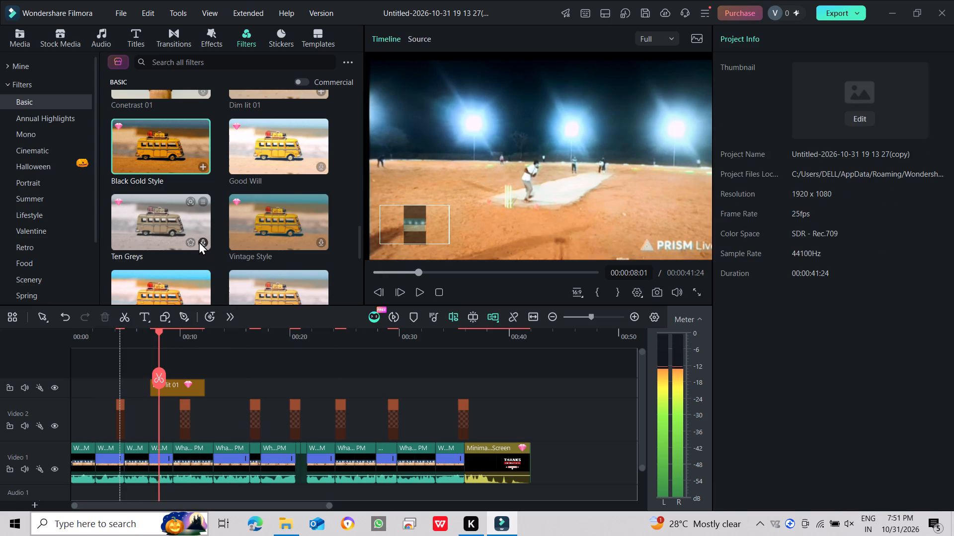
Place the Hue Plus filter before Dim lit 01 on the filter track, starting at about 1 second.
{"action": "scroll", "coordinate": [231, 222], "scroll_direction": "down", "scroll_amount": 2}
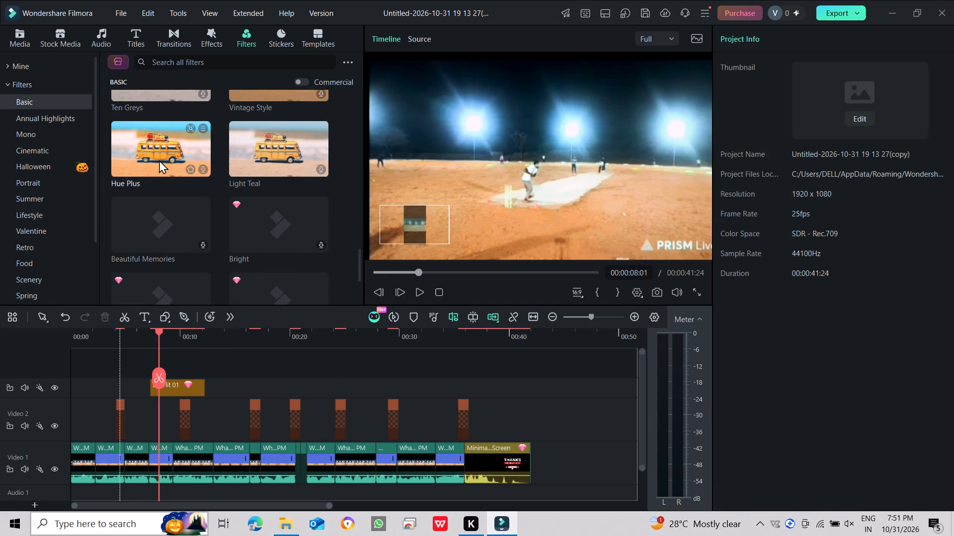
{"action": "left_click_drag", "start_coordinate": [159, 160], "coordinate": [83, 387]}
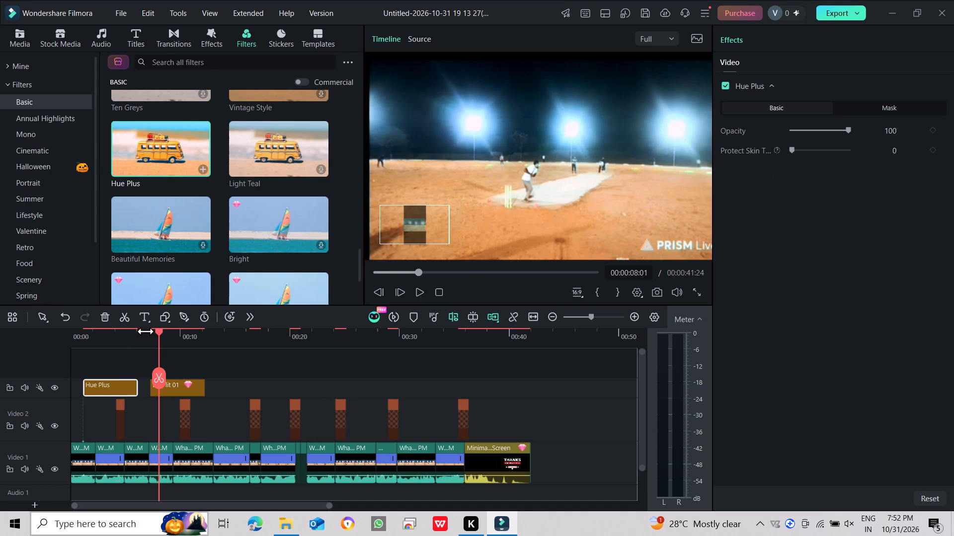
Play the timeline from the beginning to check the Hue Plus filter.
{"action": "left_click_drag", "start_coordinate": [161, 335], "coordinate": [142, 335]}
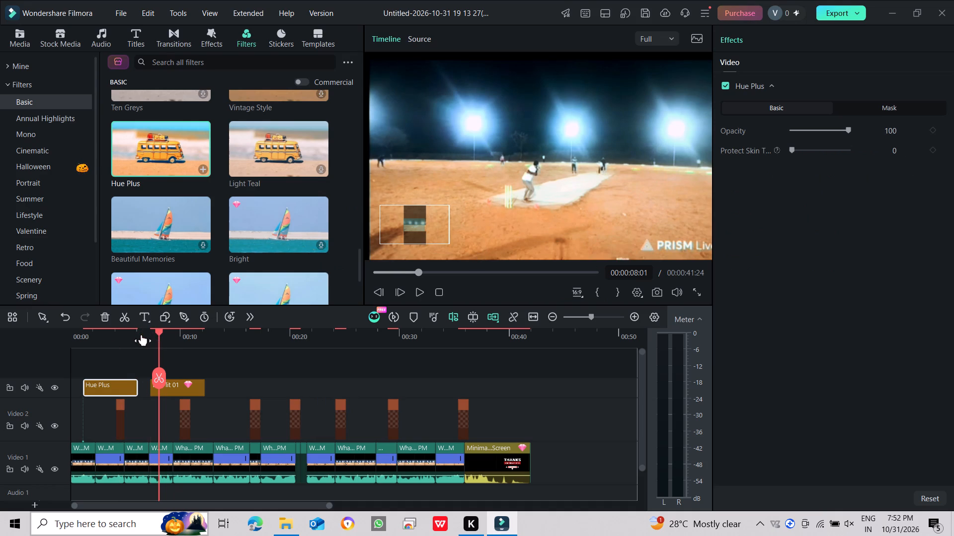
{"action": "left_click_drag", "start_coordinate": [142, 335], "coordinate": [0, 351]}
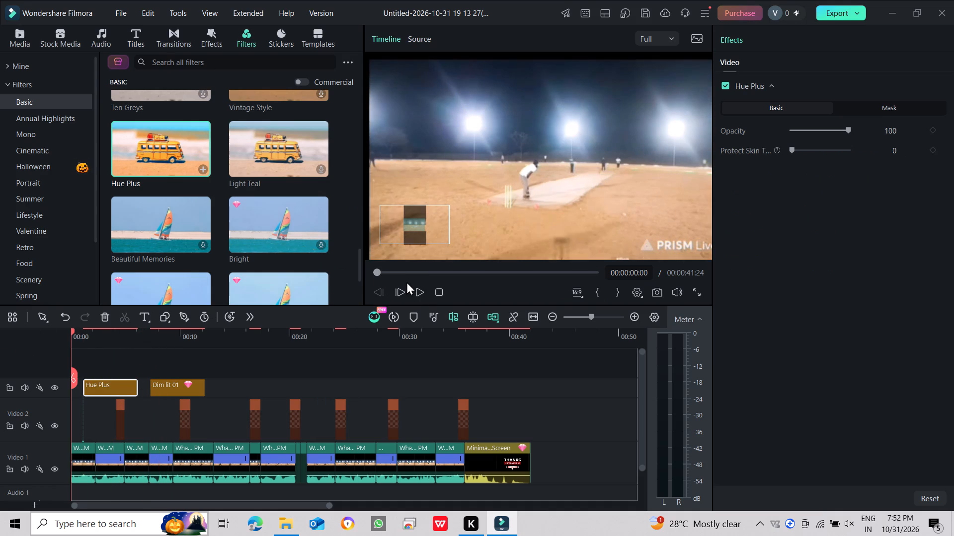
{"action": "left_click", "coordinate": [423, 288]}
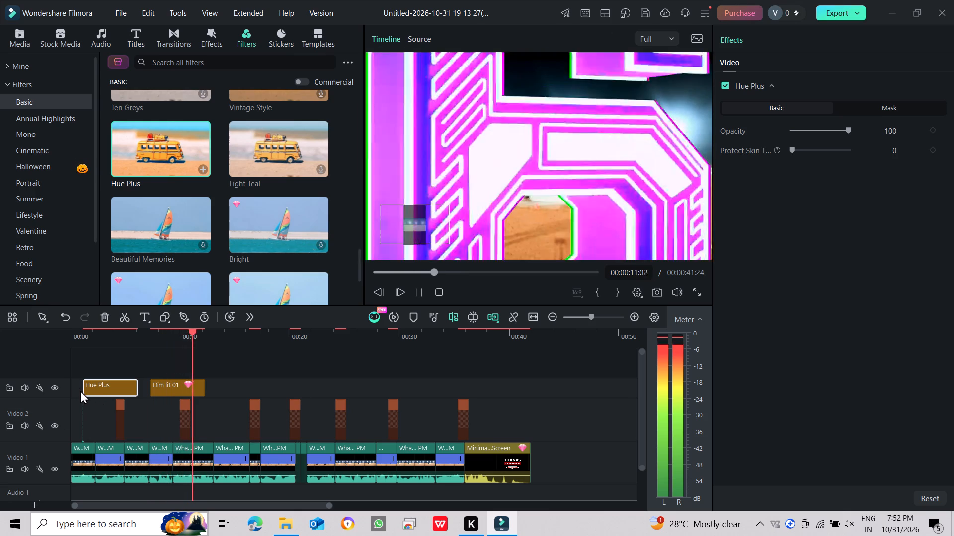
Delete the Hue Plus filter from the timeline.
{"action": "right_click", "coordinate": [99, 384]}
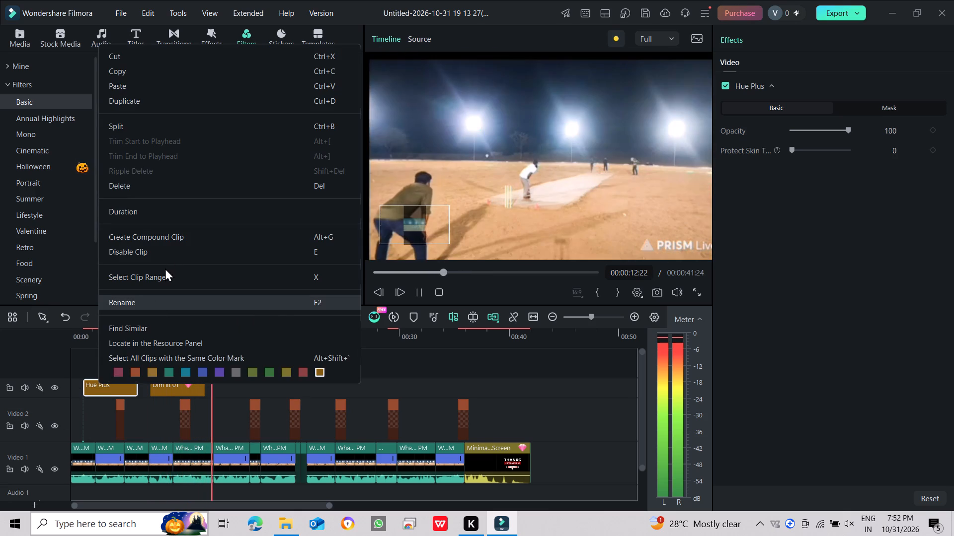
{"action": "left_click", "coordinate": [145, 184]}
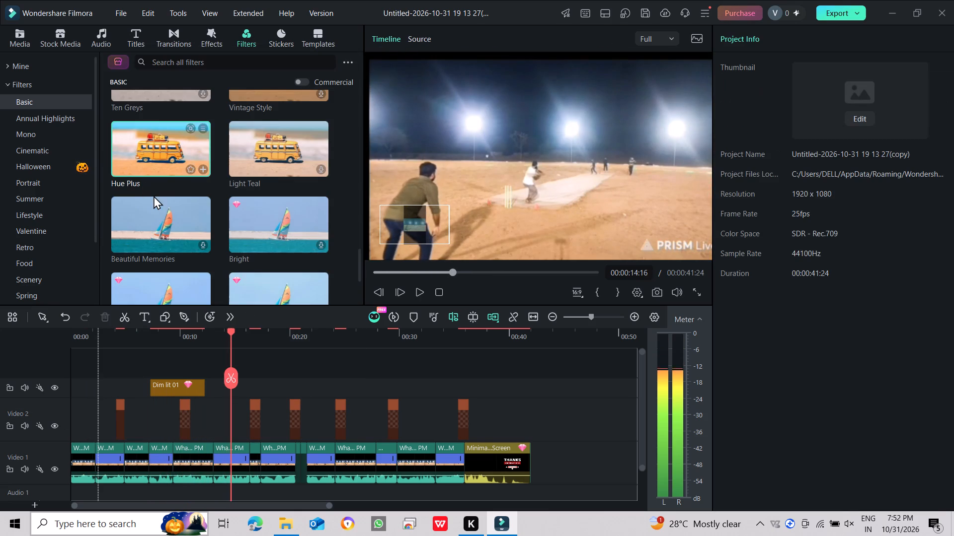
Find the Natural Enhance filter among the Basic filters and place it on a new track directly above Video 2, at about 3 seconds.
{"action": "scroll", "coordinate": [232, 209], "scroll_direction": "down", "scroll_amount": 1}
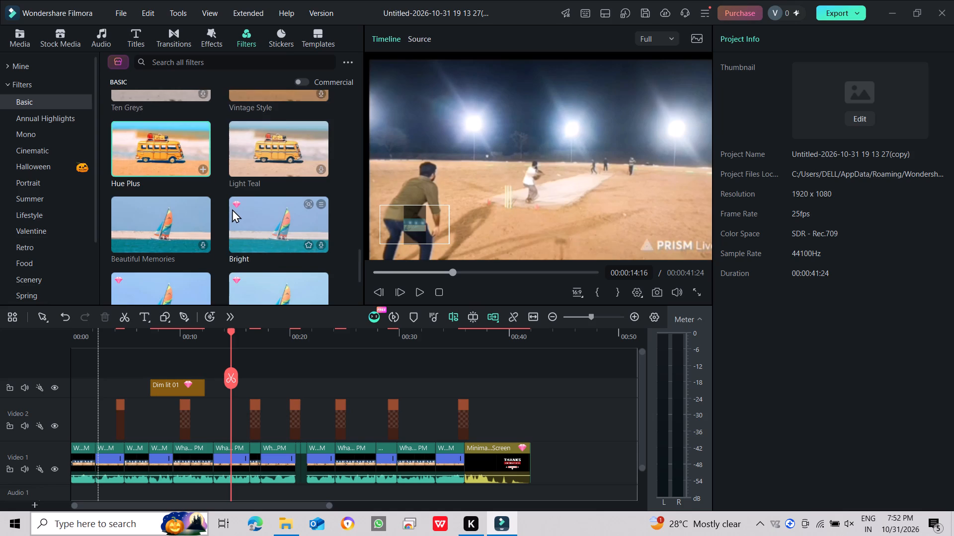
{"action": "scroll", "coordinate": [232, 209], "scroll_direction": "down", "scroll_amount": 2}
{"action": "scroll", "coordinate": [274, 200], "scroll_direction": "up", "scroll_amount": 1}
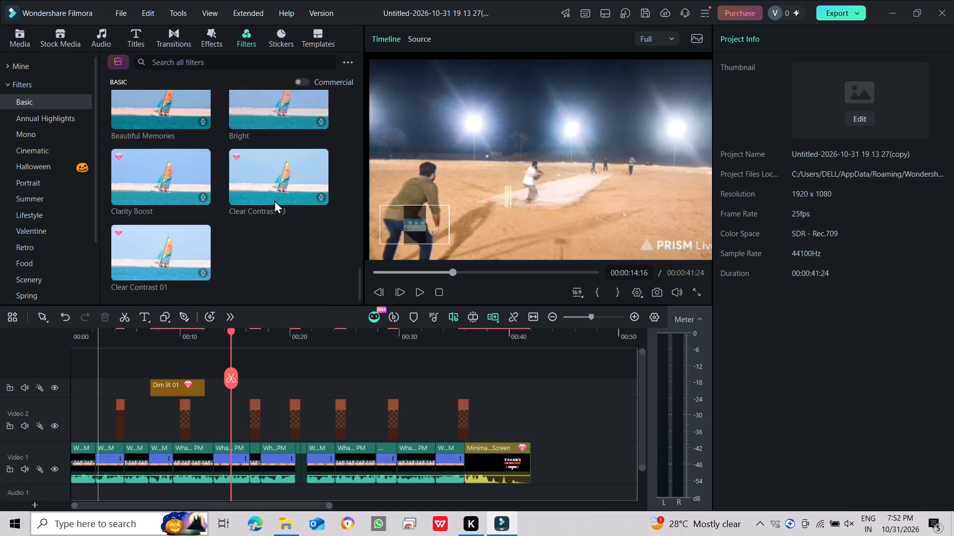
{"action": "scroll", "coordinate": [274, 200], "scroll_direction": "up", "scroll_amount": 7}
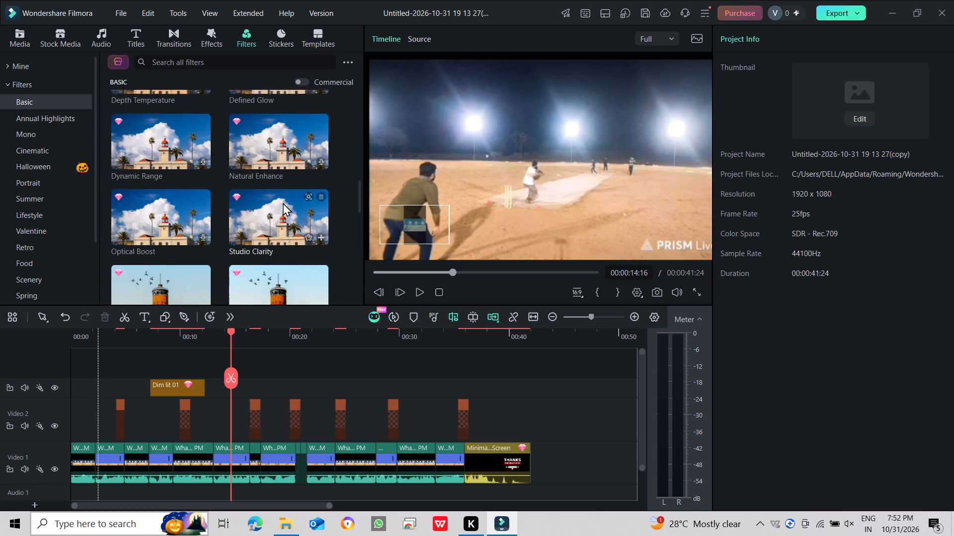
{"action": "scroll", "coordinate": [283, 202], "scroll_direction": "up", "scroll_amount": 2}
{"action": "scroll", "coordinate": [283, 205], "scroll_direction": "down", "scroll_amount": 1}
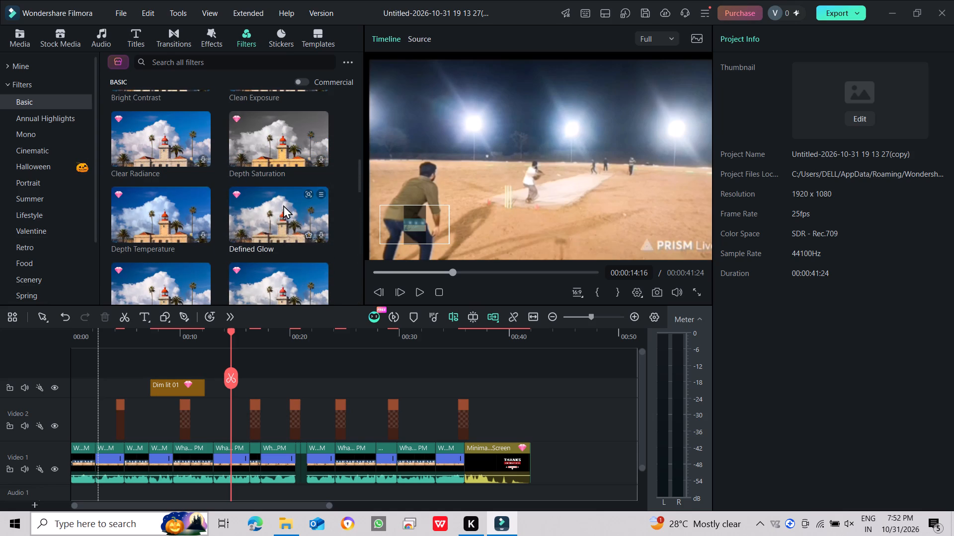
{"action": "left_click_drag", "start_coordinate": [280, 215], "coordinate": [106, 393]}
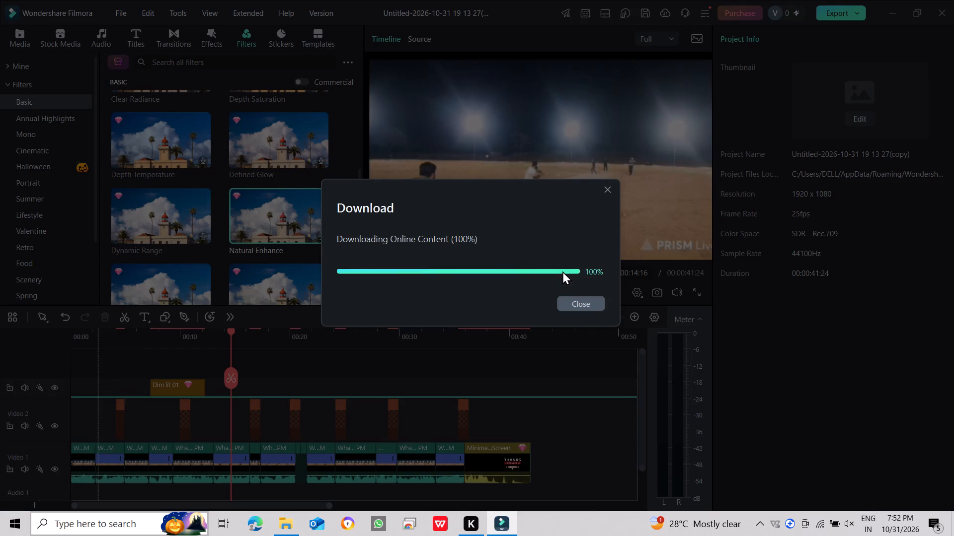
Move the Natural Enhance filter earlier on its track, starting at about 1 second.
{"action": "left_click_drag", "start_coordinate": [118, 404], "coordinate": [96, 406]}
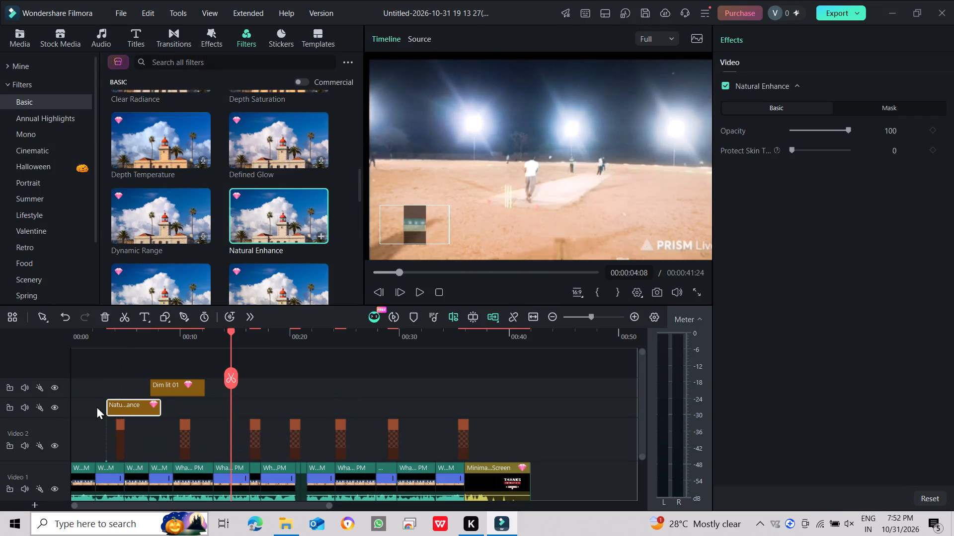
{"action": "left_click_drag", "start_coordinate": [96, 406], "coordinate": [91, 398]}
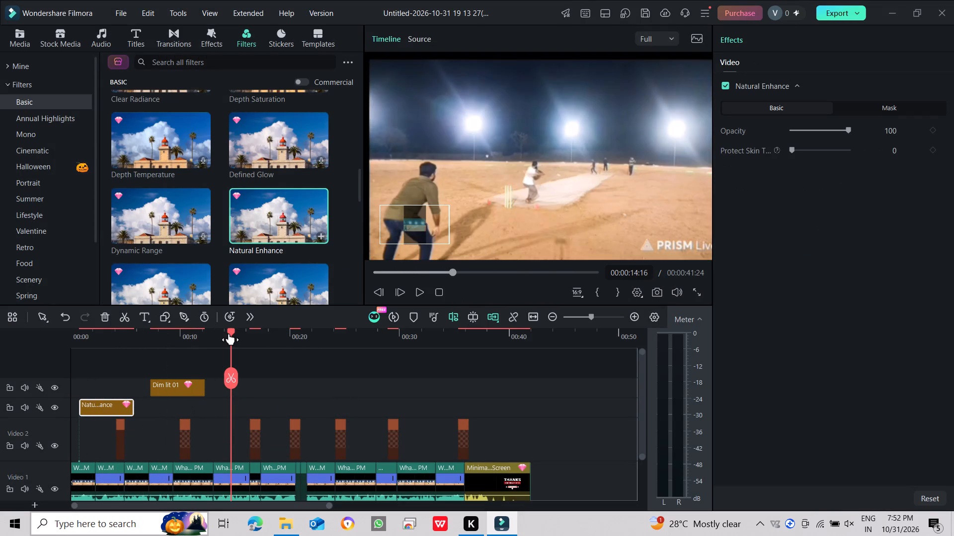
Play the timeline from the beginning to check the Natural Enhance filter.
{"action": "left_click_drag", "start_coordinate": [230, 334], "coordinate": [36, 350]}
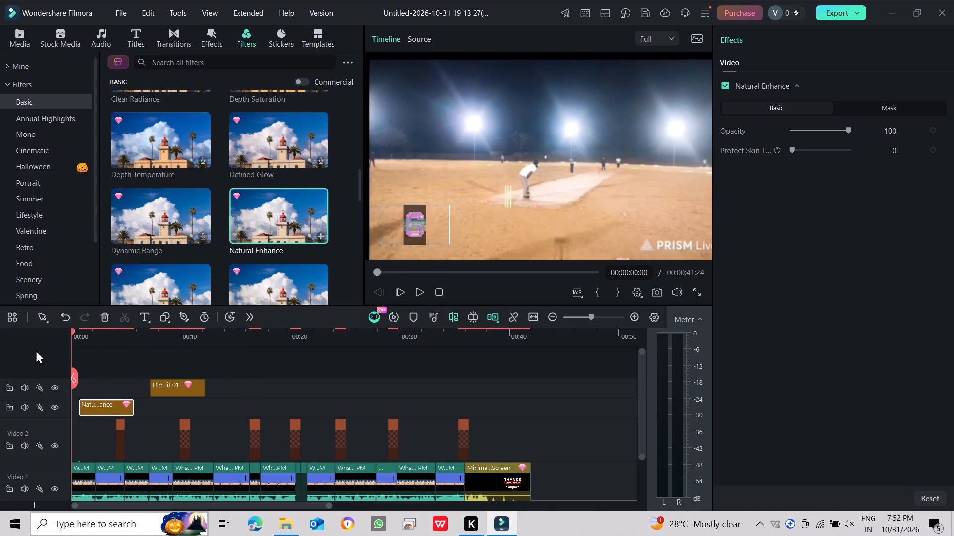
{"action": "left_click", "coordinate": [422, 286]}
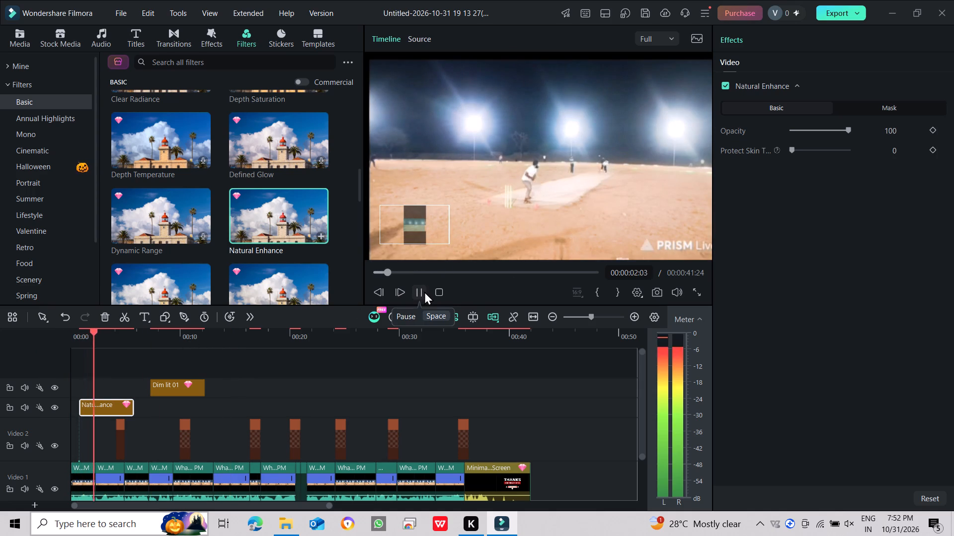
Delete the Natural Enhance filter from the timeline.
{"action": "right_click", "coordinate": [102, 402]}
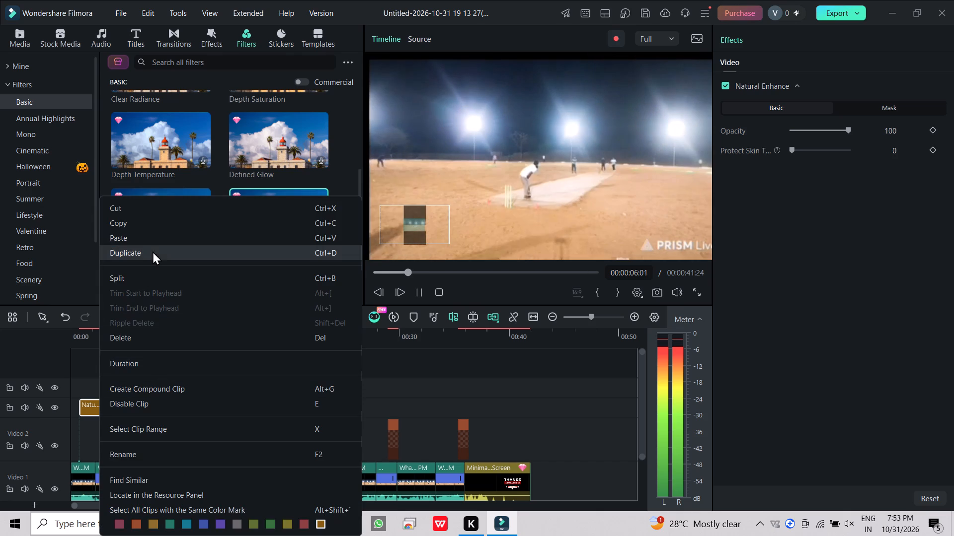
{"action": "left_click", "coordinate": [152, 340]}
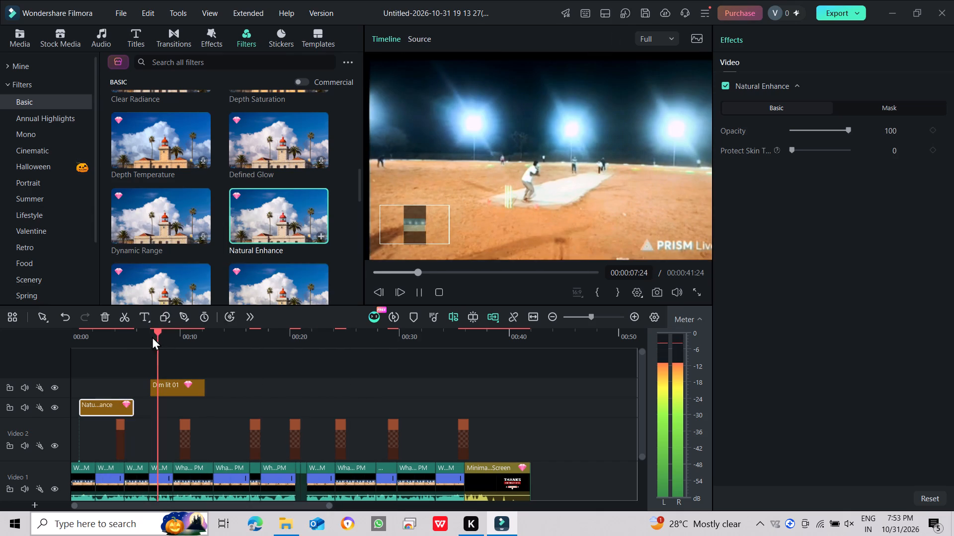
Find the Contrast filter among the Basic filters and place it before Dim lit 01 on the same track, near 0 seconds.
{"action": "scroll", "coordinate": [181, 160], "scroll_direction": "up", "scroll_amount": 1}
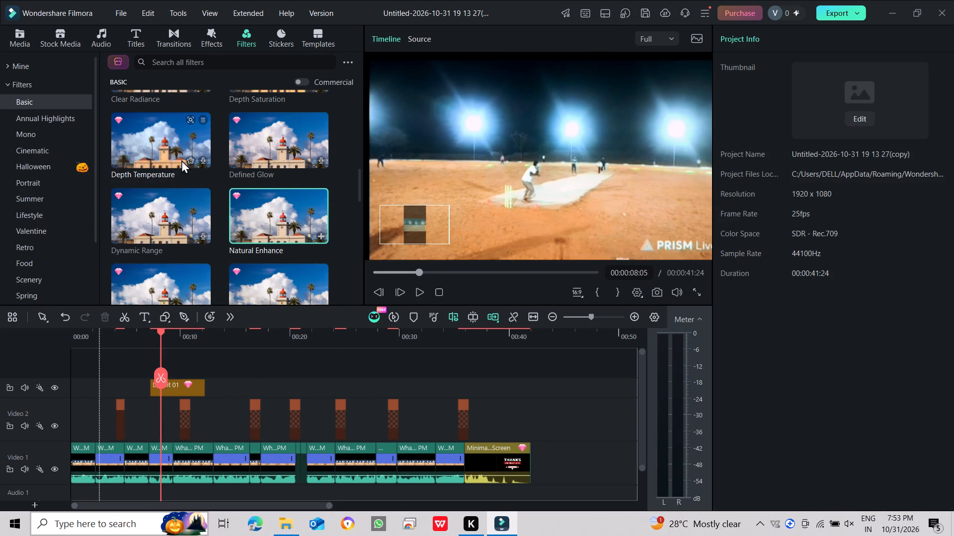
{"action": "scroll", "coordinate": [192, 181], "scroll_direction": "up", "scroll_amount": 2}
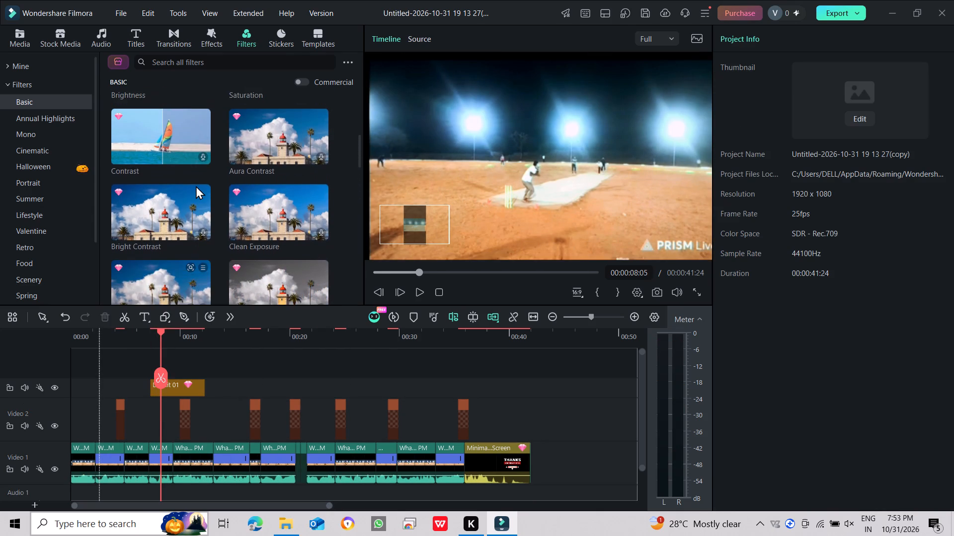
{"action": "scroll", "coordinate": [196, 186], "scroll_direction": "up", "scroll_amount": 1}
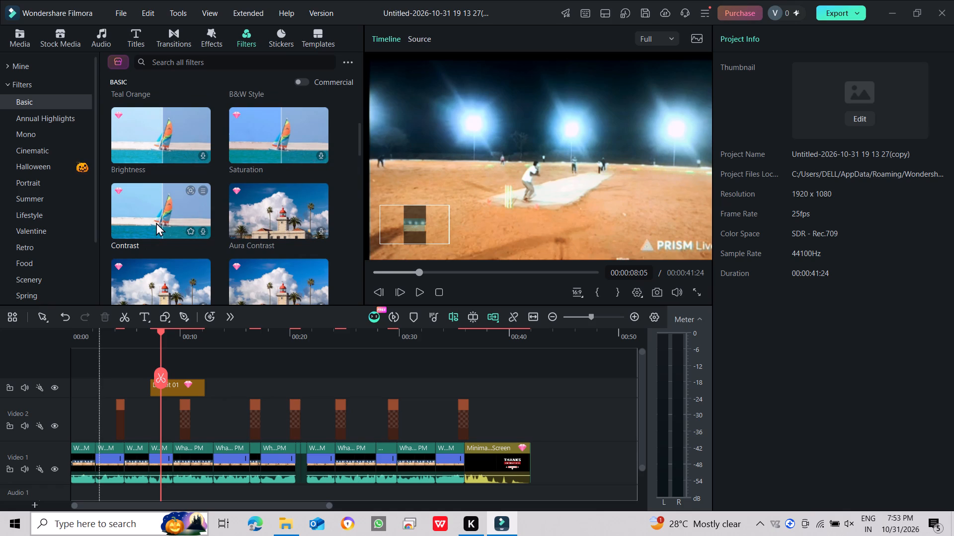
{"action": "left_click", "coordinate": [156, 222]}
{"action": "left_click_drag", "start_coordinate": [157, 225], "coordinate": [82, 421]}
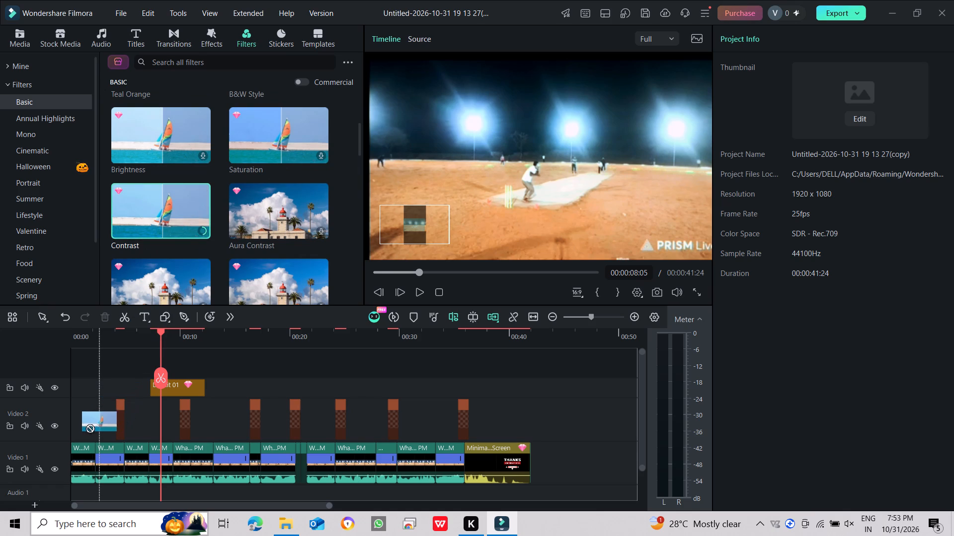
{"action": "left_click_drag", "start_coordinate": [82, 421], "coordinate": [76, 392]}
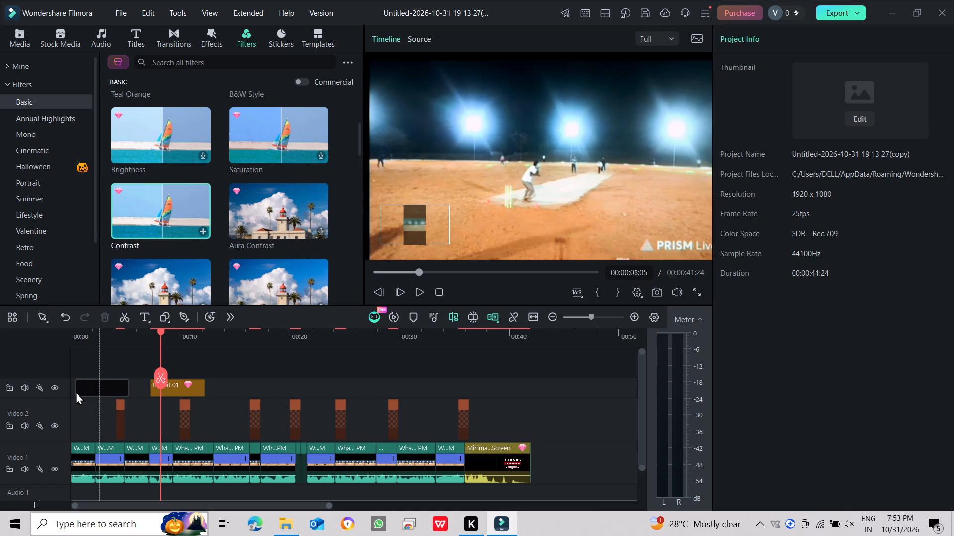
{"action": "left_click", "coordinate": [93, 382]}
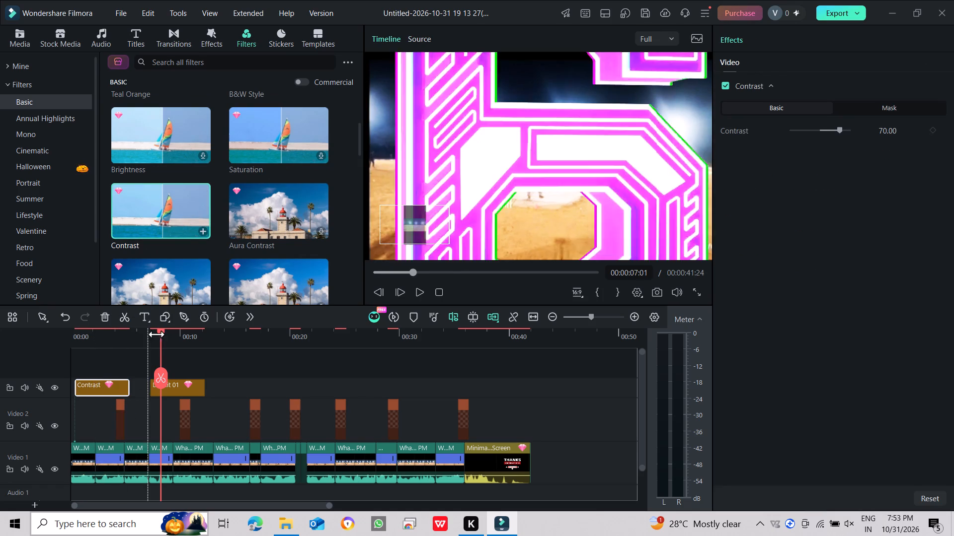
Play the timeline from the beginning to check the Contrast filter.
{"action": "left_click_drag", "start_coordinate": [159, 330], "coordinate": [45, 327]}
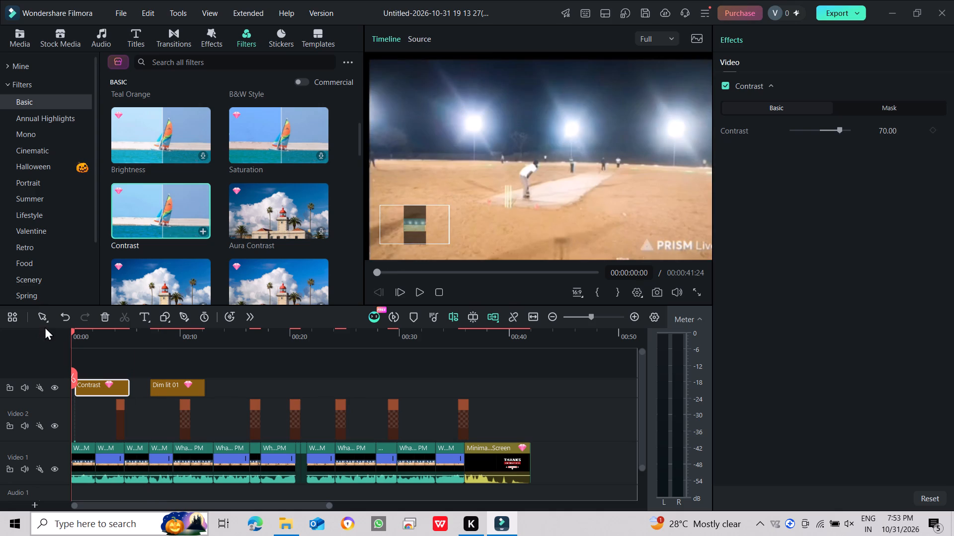
{"action": "left_click", "coordinate": [424, 289]}
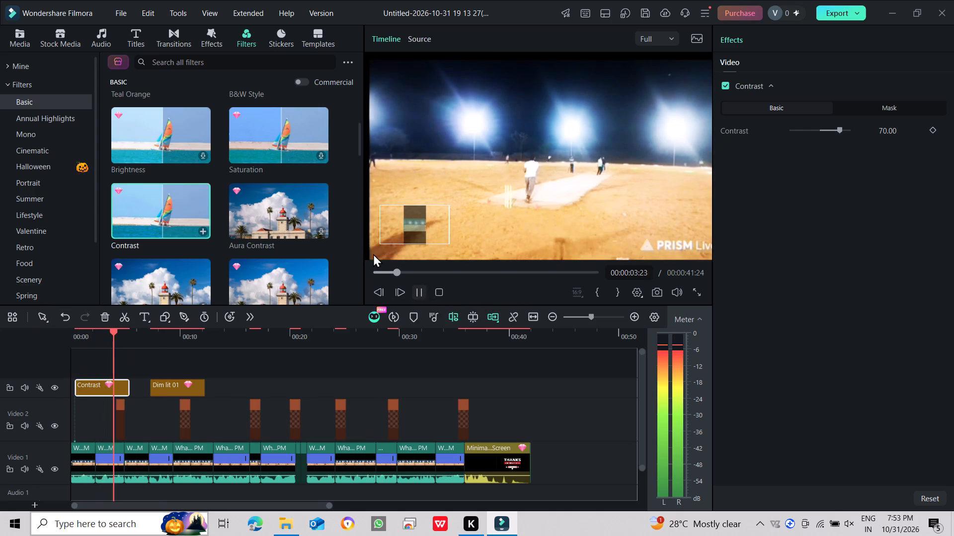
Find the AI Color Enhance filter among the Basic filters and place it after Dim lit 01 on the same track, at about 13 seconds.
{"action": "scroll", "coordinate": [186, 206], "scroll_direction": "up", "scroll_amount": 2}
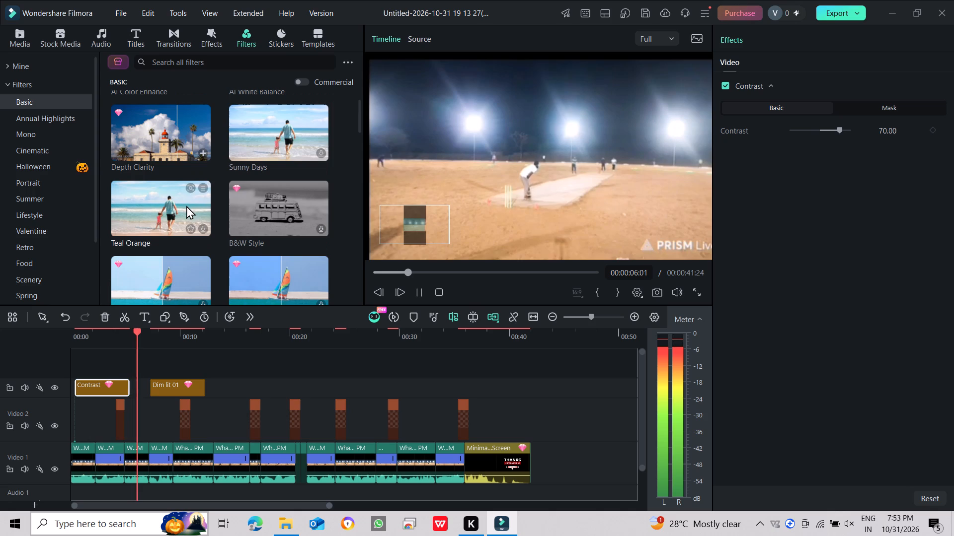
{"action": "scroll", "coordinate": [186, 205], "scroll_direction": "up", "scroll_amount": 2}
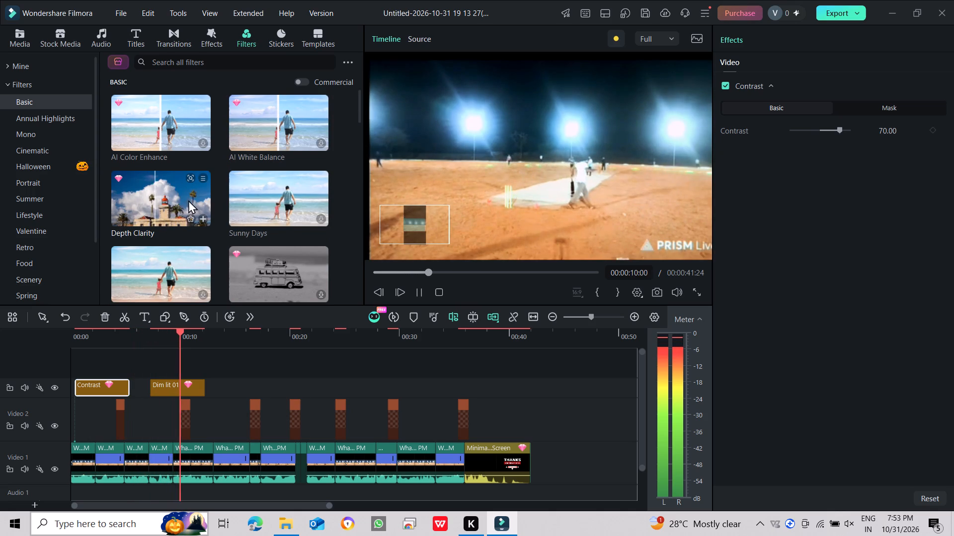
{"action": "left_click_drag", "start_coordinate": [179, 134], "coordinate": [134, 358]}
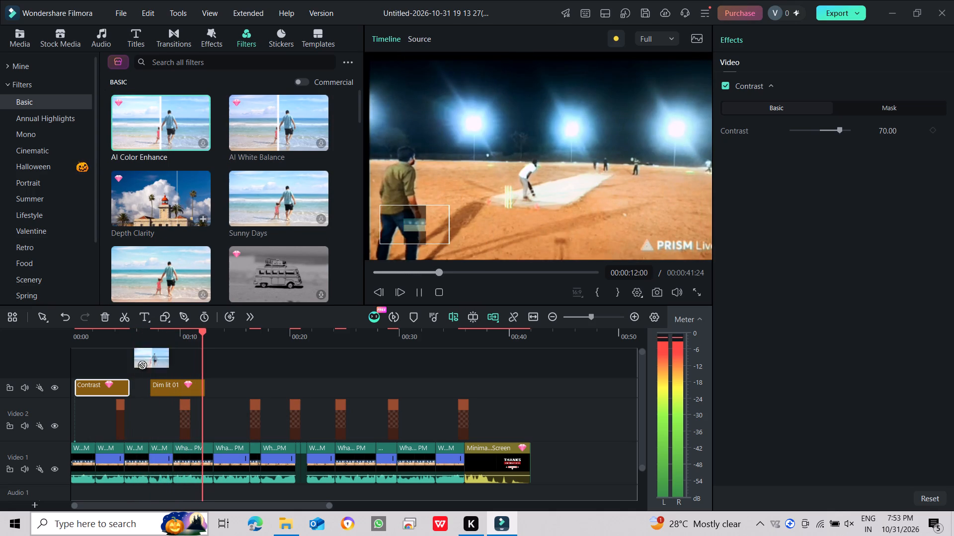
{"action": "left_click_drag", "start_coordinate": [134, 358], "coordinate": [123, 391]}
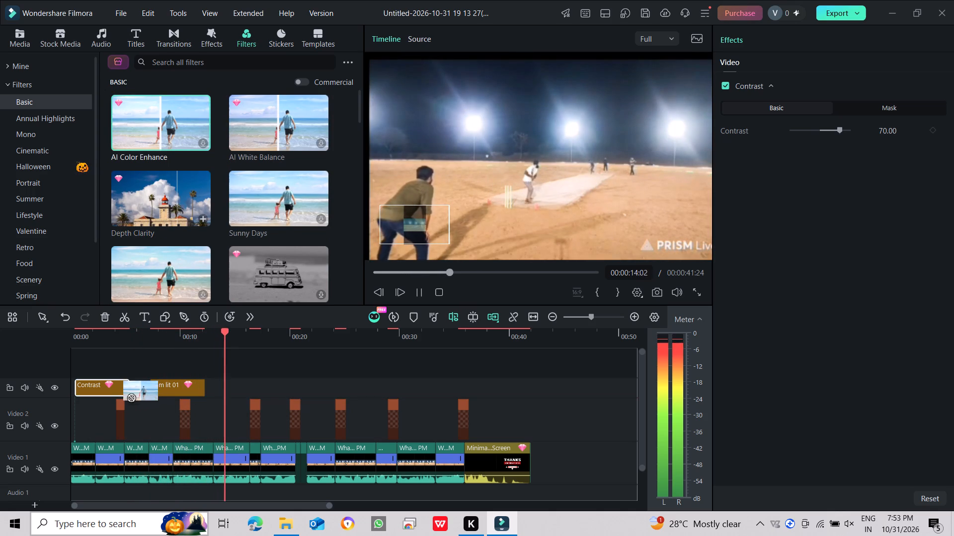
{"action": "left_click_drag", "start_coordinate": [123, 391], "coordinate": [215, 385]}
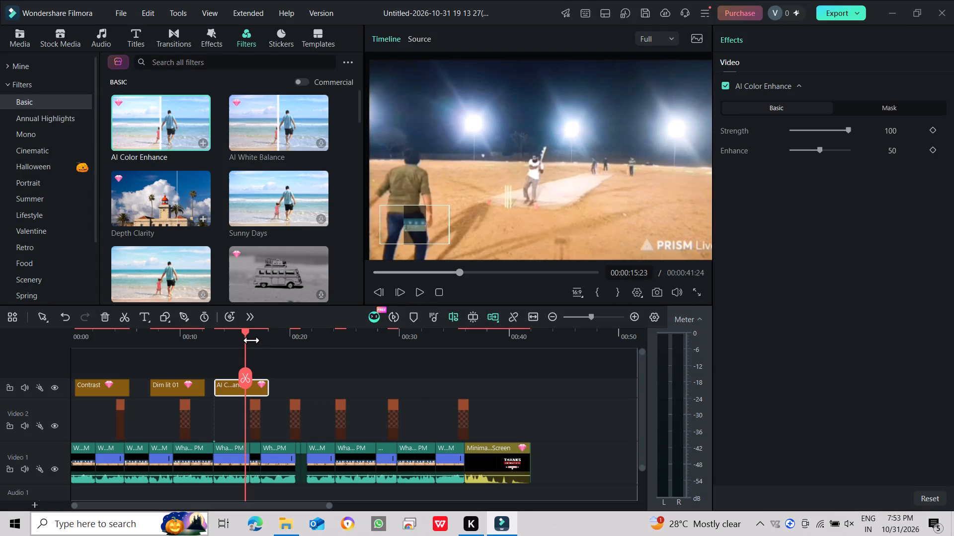
Play the timeline from about 2 seconds to compare the Contrast, Dim lit 01 and AI Color Enhance filters.
{"action": "left_click_drag", "start_coordinate": [244, 331], "coordinate": [127, 354]}
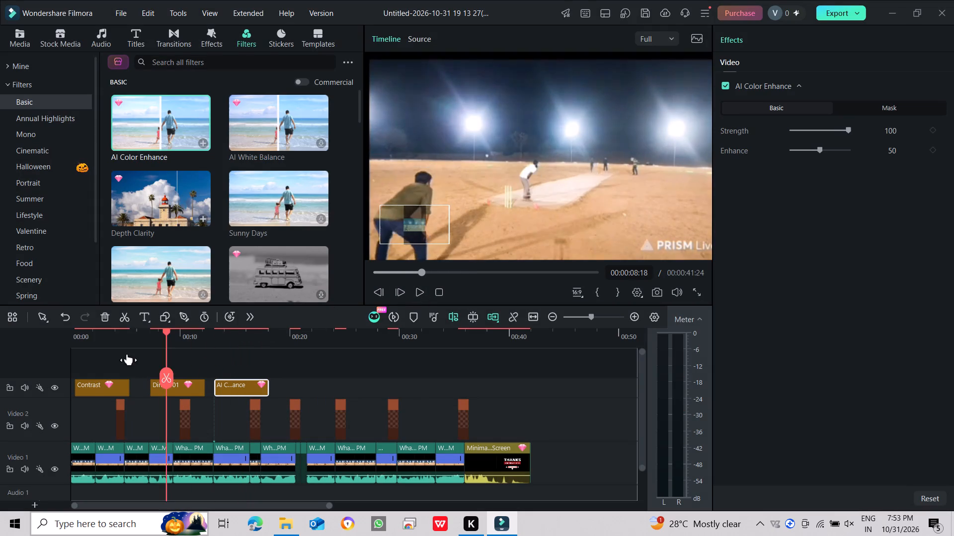
{"action": "left_click_drag", "start_coordinate": [127, 354], "coordinate": [92, 361]}
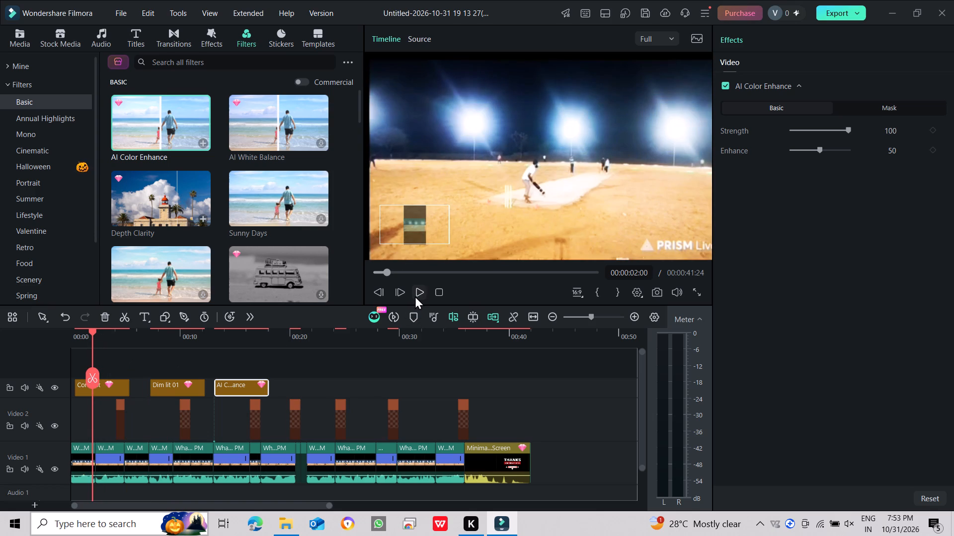
{"action": "left_click", "coordinate": [415, 296]}
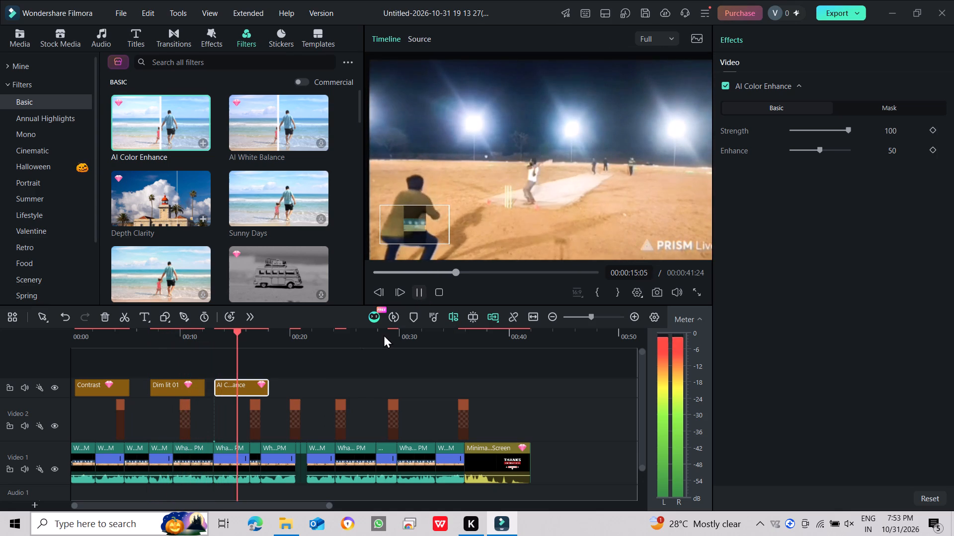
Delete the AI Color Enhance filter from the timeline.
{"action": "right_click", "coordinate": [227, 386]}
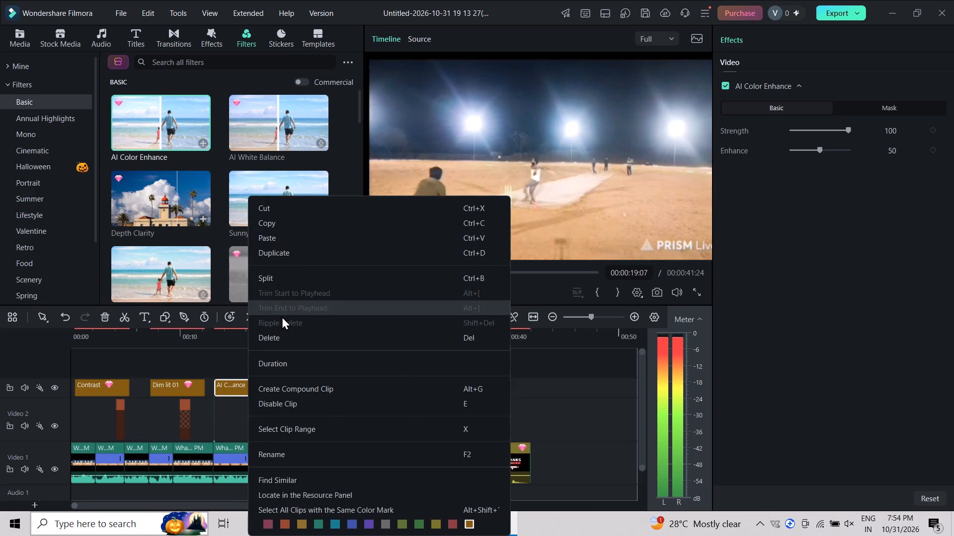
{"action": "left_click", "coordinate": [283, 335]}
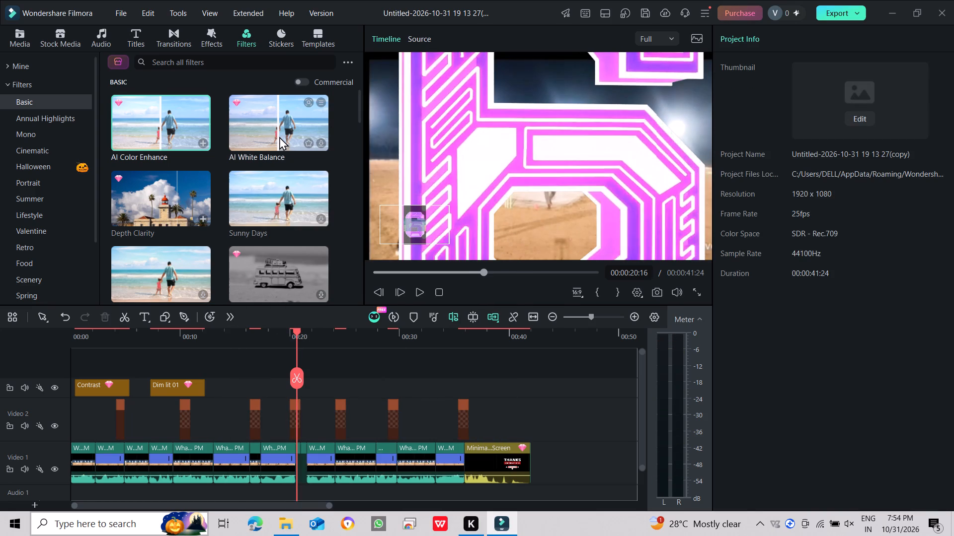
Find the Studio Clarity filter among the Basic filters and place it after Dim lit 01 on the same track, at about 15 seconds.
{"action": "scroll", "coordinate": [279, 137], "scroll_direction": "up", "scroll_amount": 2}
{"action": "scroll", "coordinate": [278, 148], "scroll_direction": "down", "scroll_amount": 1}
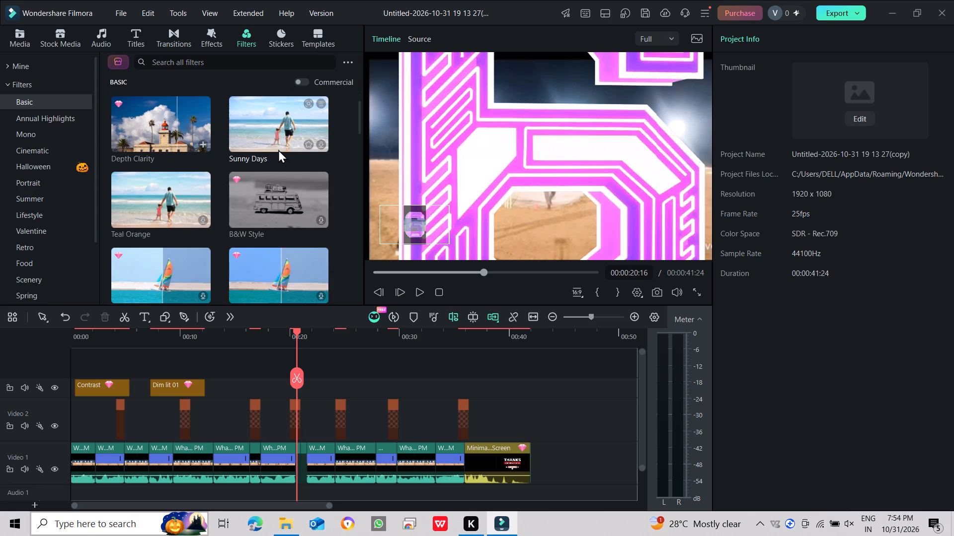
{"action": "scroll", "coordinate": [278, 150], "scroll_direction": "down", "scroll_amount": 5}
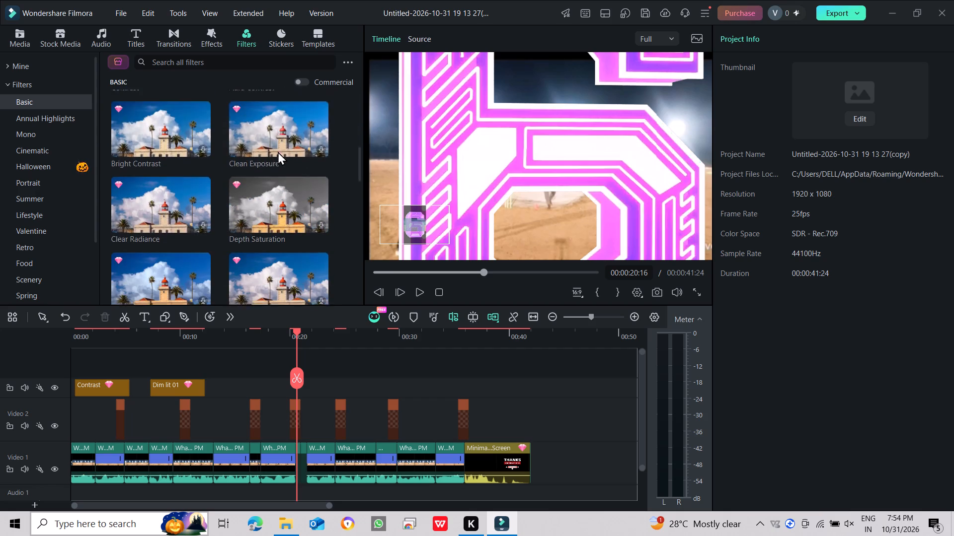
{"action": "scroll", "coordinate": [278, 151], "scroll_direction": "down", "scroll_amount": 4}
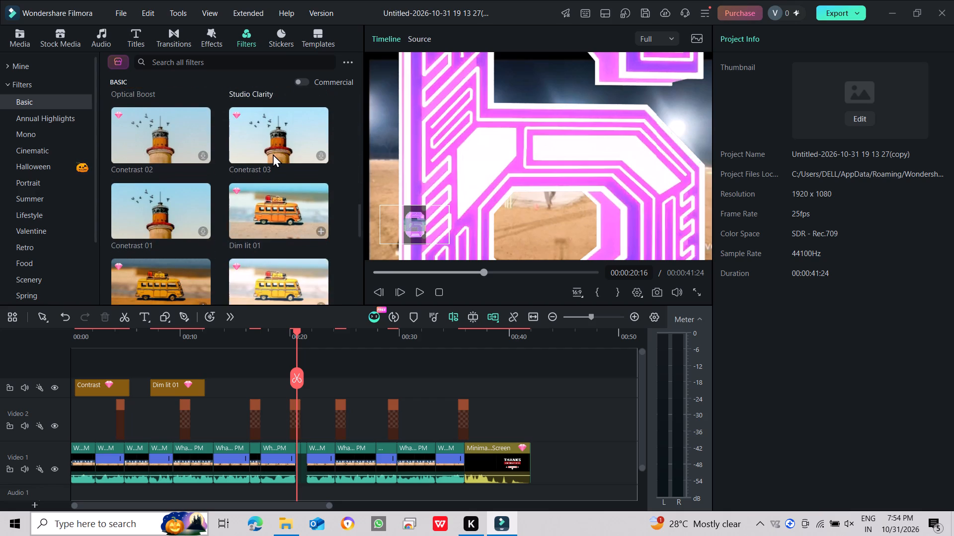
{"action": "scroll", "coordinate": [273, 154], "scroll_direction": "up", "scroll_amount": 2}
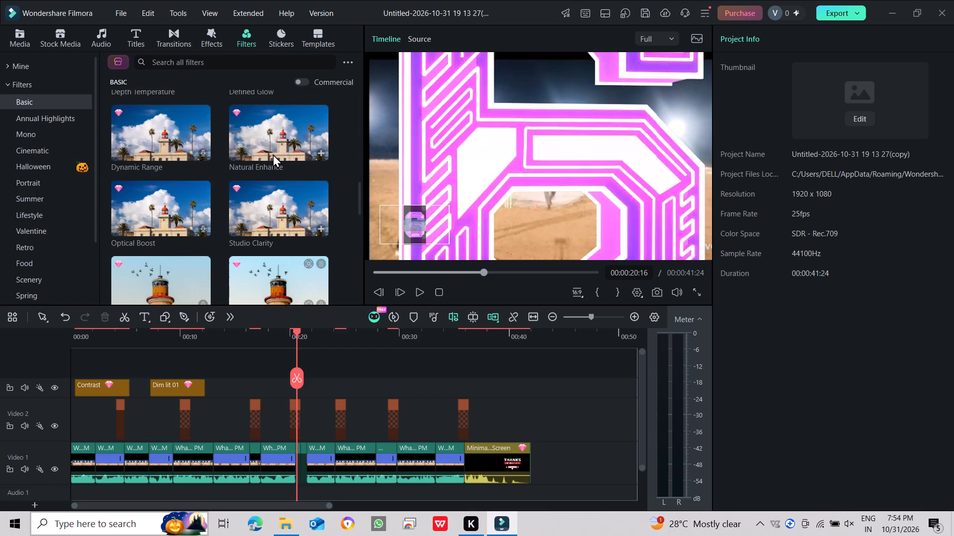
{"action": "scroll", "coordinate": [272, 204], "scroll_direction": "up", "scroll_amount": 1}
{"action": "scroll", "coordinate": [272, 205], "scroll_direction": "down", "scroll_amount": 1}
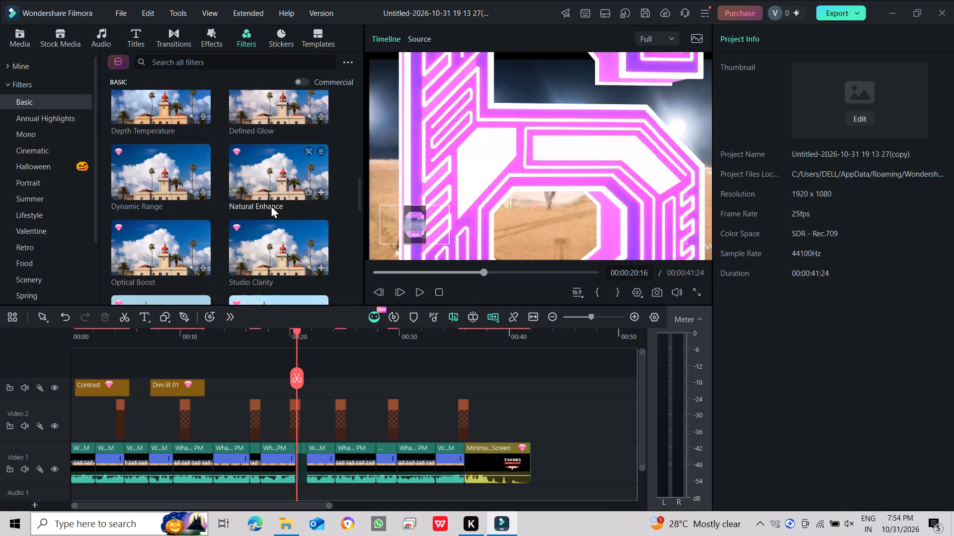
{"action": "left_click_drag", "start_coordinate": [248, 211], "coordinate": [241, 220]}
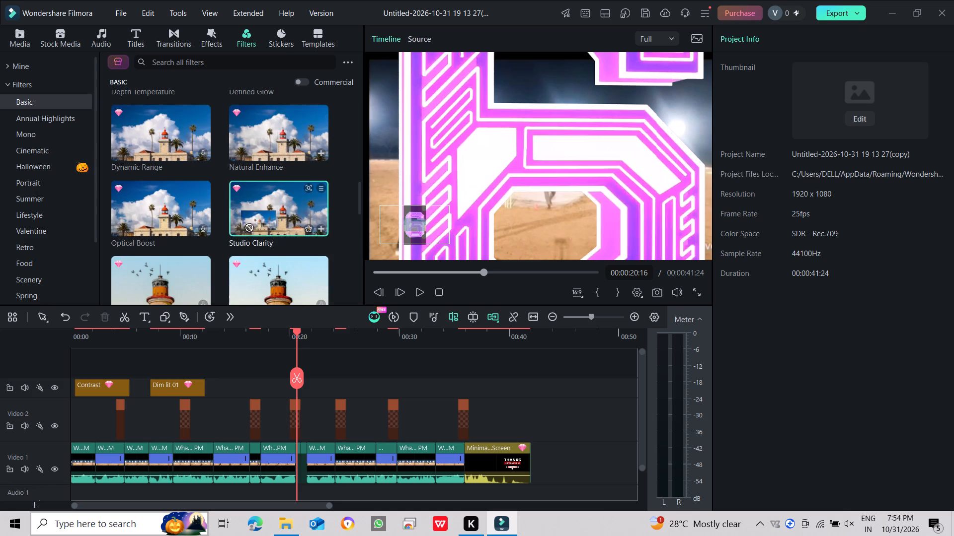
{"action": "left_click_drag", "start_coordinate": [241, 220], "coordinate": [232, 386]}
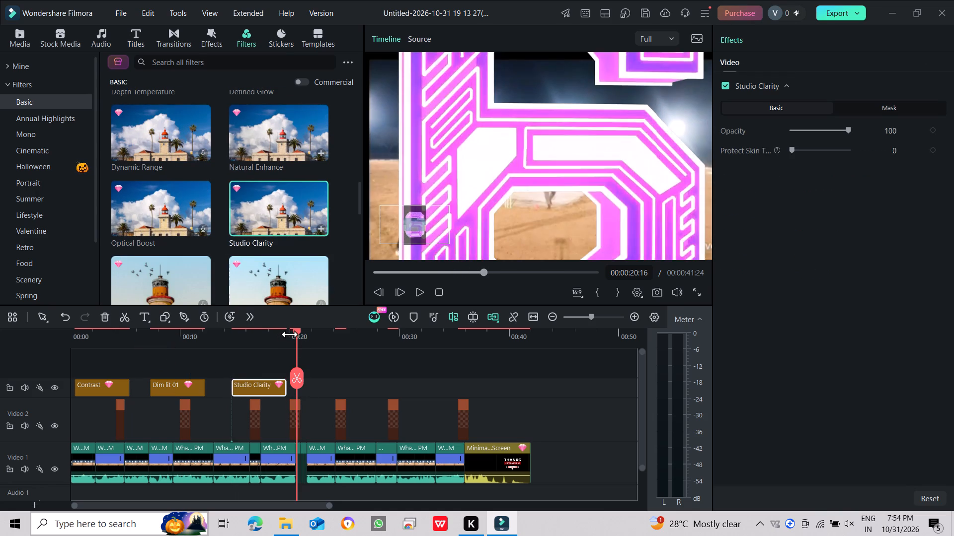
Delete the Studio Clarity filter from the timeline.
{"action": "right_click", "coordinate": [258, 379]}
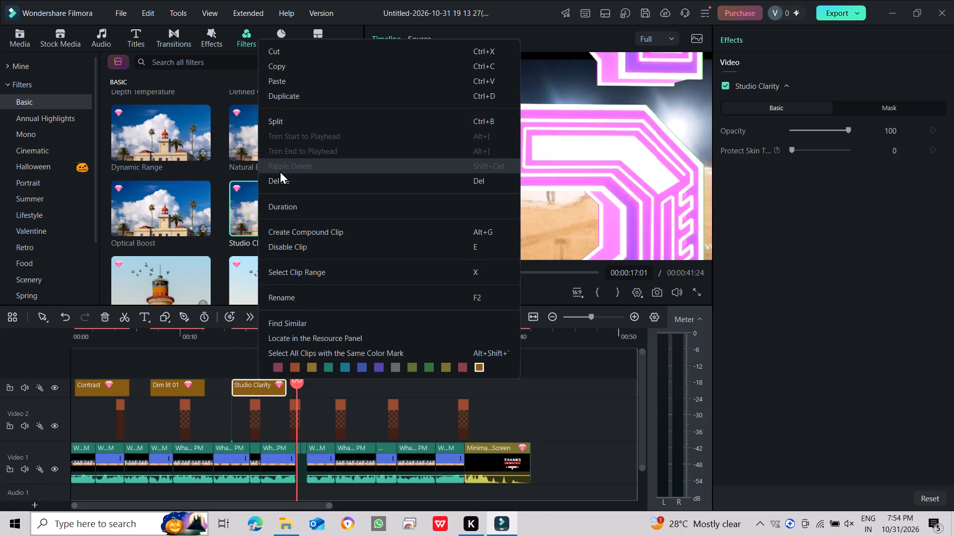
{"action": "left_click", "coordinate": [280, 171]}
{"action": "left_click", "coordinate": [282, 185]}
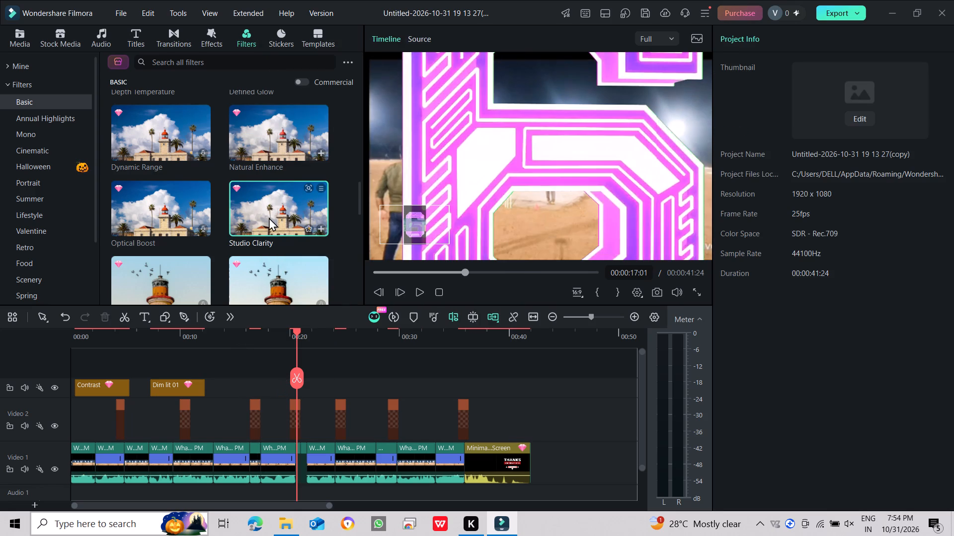
Find the Good Will filter among the Basic filters and place it after Dim lit 01 on the same track, at about 14 seconds.
{"action": "scroll", "coordinate": [268, 224], "scroll_direction": "down", "scroll_amount": 5}
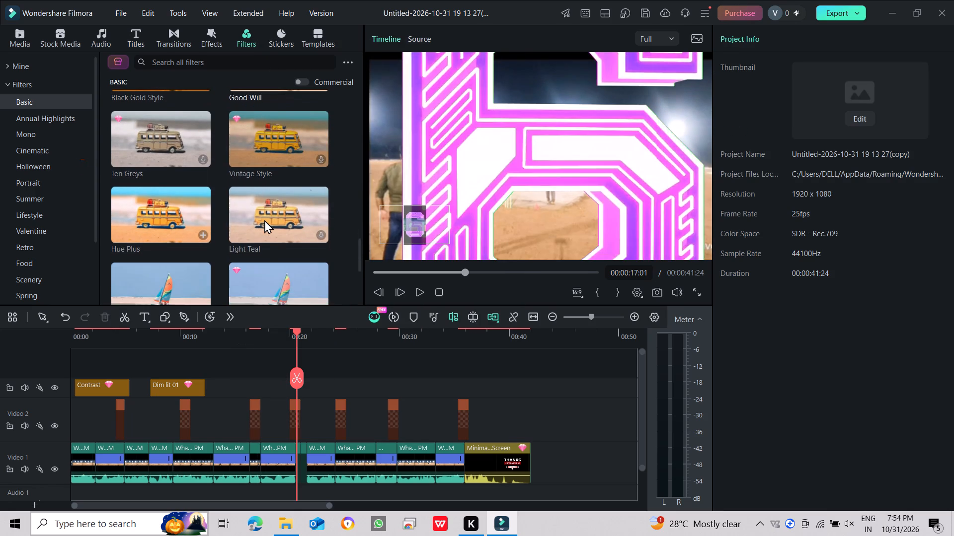
{"action": "scroll", "coordinate": [264, 220], "scroll_direction": "down", "scroll_amount": 1}
{"action": "scroll", "coordinate": [264, 220], "scroll_direction": "up", "scroll_amount": 2}
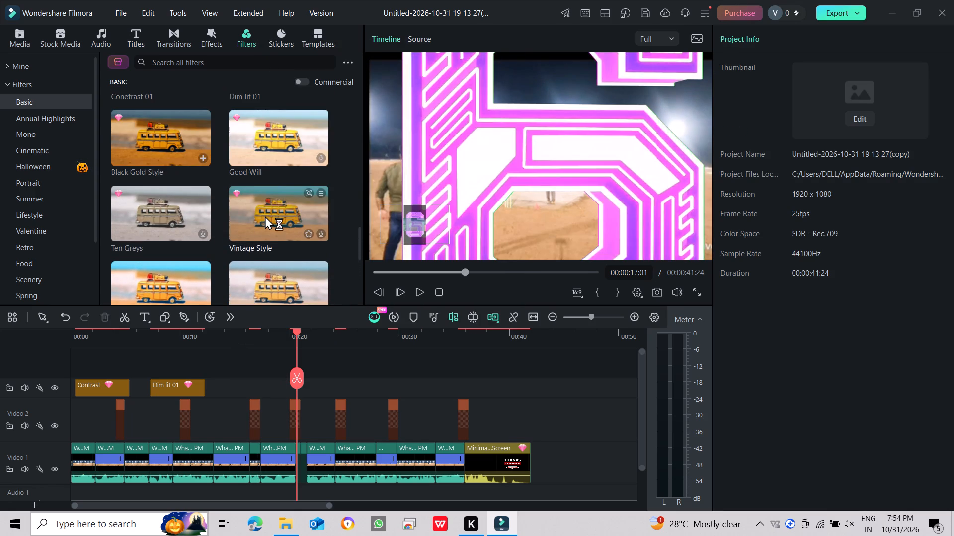
{"action": "scroll", "coordinate": [265, 216], "scroll_direction": "up", "scroll_amount": 2}
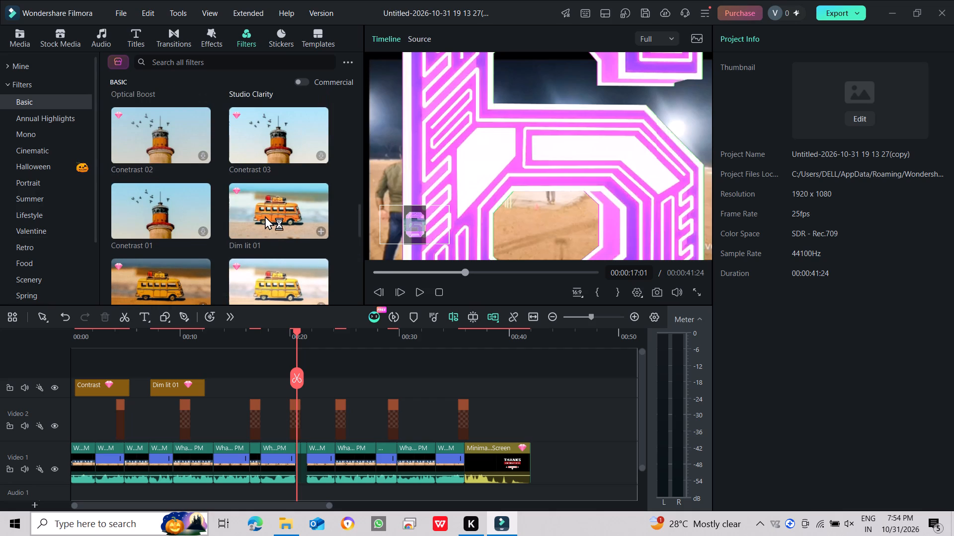
{"action": "scroll", "coordinate": [265, 216], "scroll_direction": "up", "scroll_amount": 1}
{"action": "scroll", "coordinate": [265, 216], "scroll_direction": "down", "scroll_amount": 2}
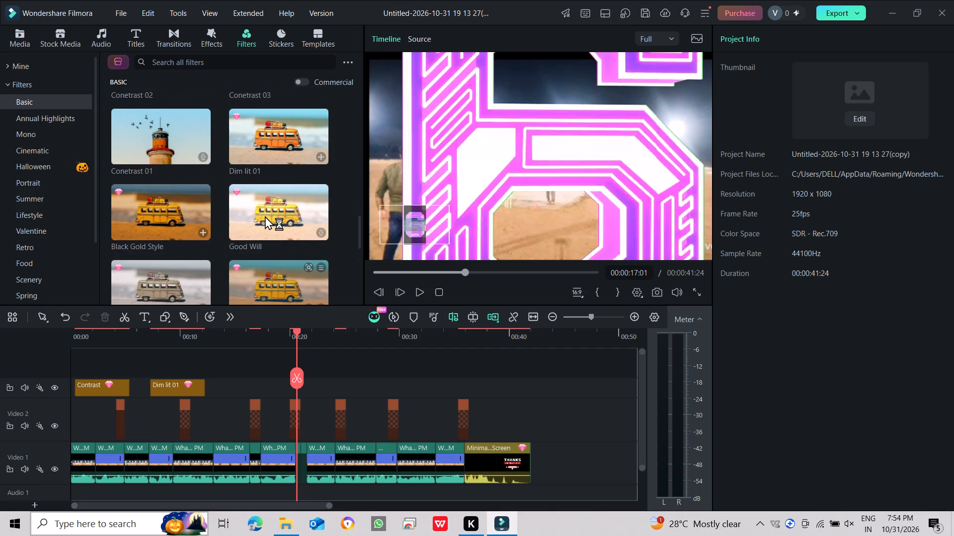
{"action": "left_click_drag", "start_coordinate": [265, 216], "coordinate": [224, 388]}
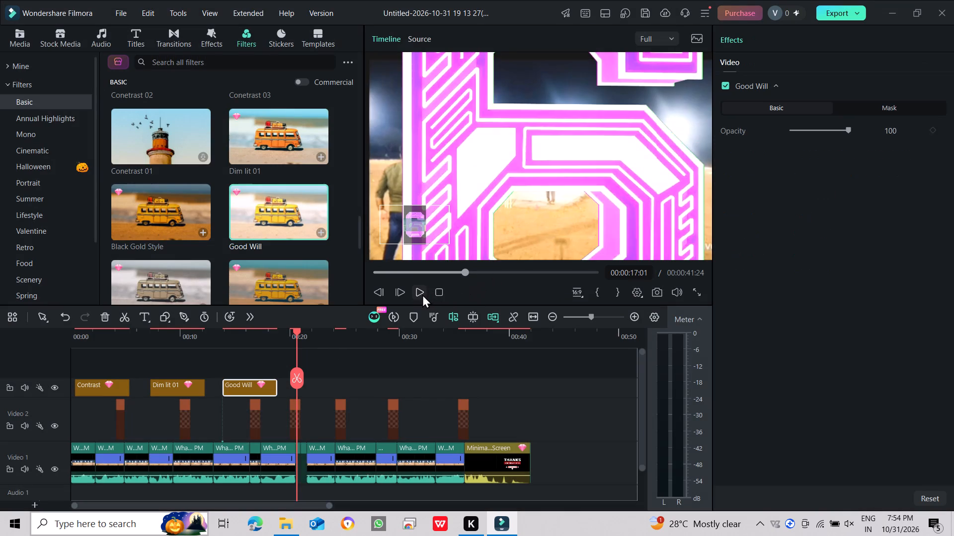
Preview the footage with the Good Will filter from about 11 seconds.
{"action": "left_click", "coordinate": [436, 273]}
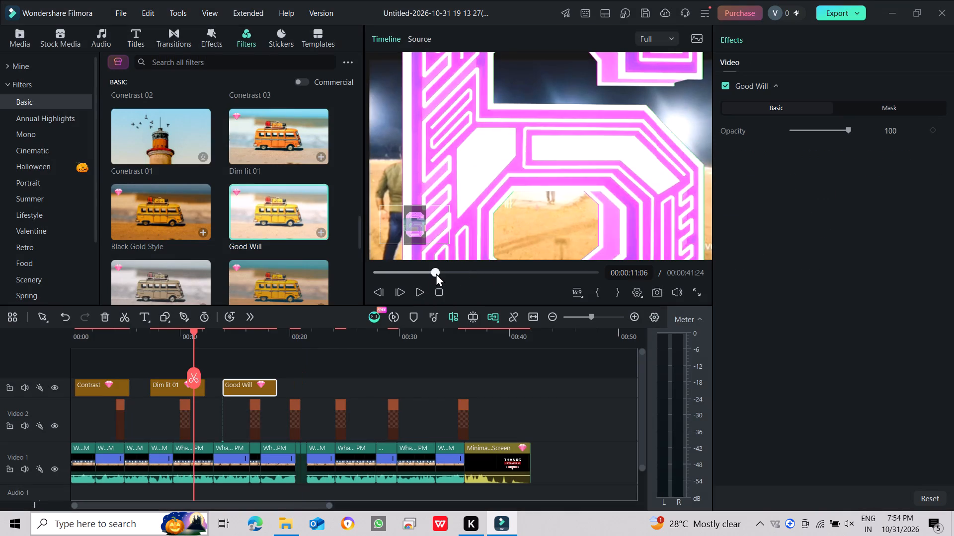
{"action": "left_click", "coordinate": [422, 296]}
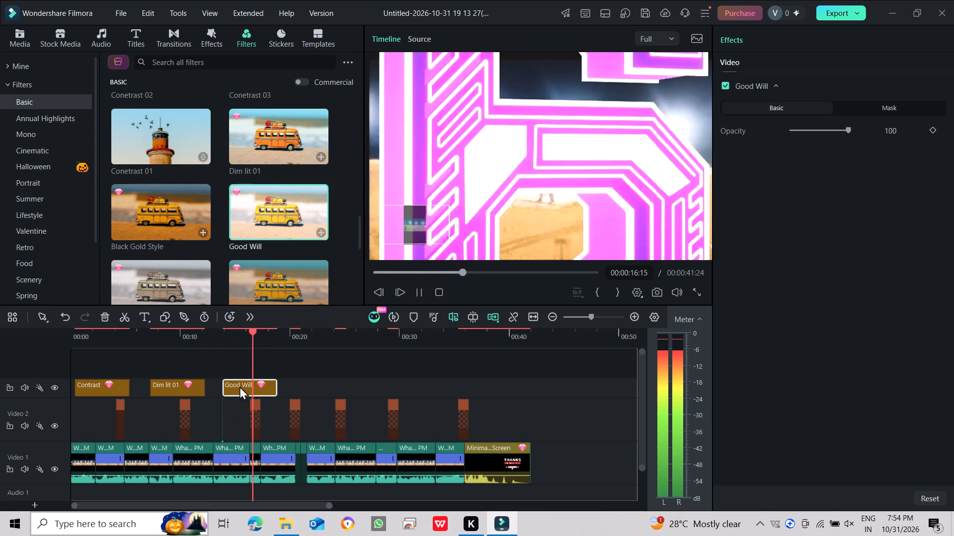
Delete the Good Will filter from the timeline.
{"action": "right_click", "coordinate": [239, 386]}
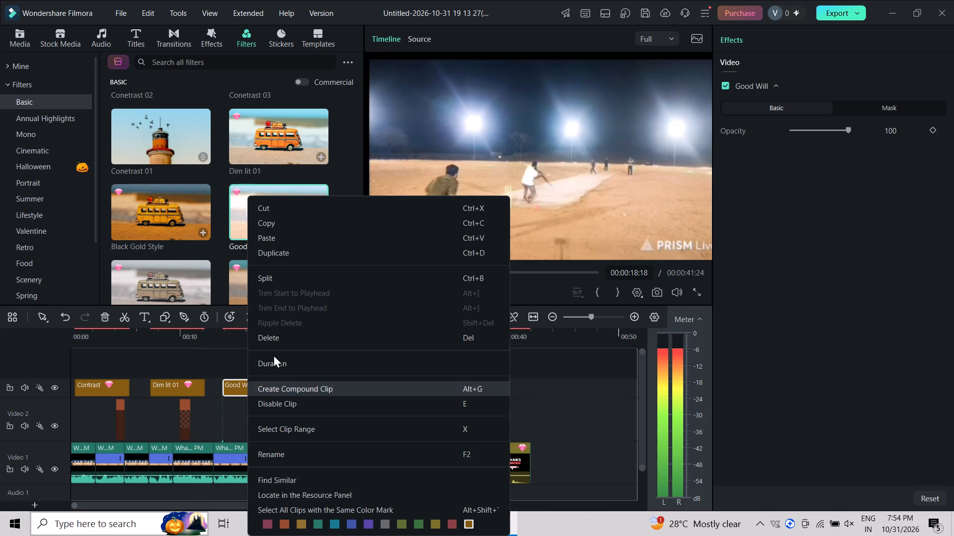
{"action": "left_click", "coordinate": [276, 334]}
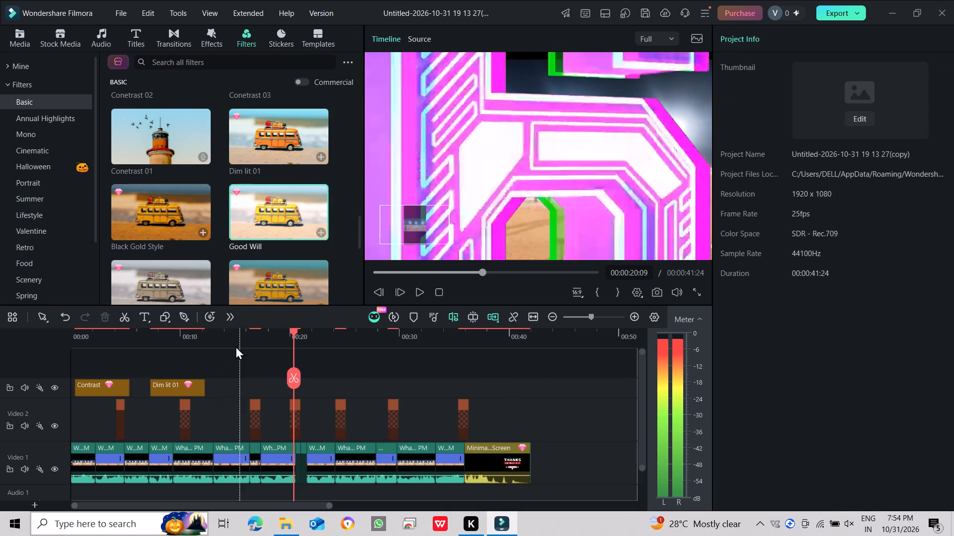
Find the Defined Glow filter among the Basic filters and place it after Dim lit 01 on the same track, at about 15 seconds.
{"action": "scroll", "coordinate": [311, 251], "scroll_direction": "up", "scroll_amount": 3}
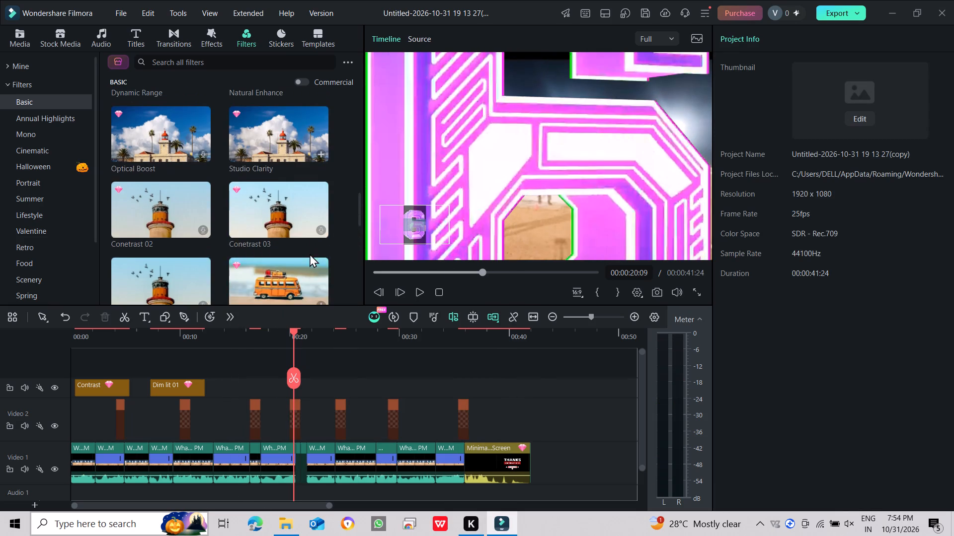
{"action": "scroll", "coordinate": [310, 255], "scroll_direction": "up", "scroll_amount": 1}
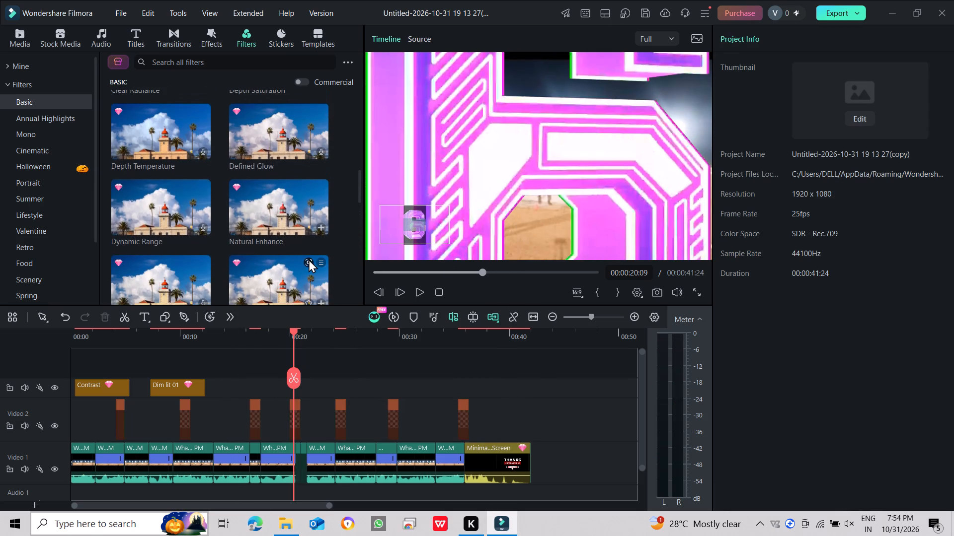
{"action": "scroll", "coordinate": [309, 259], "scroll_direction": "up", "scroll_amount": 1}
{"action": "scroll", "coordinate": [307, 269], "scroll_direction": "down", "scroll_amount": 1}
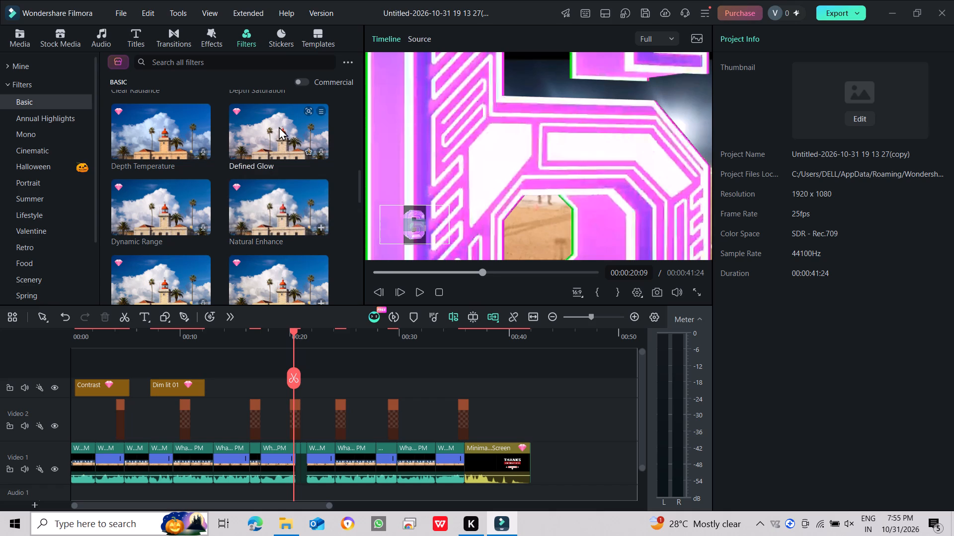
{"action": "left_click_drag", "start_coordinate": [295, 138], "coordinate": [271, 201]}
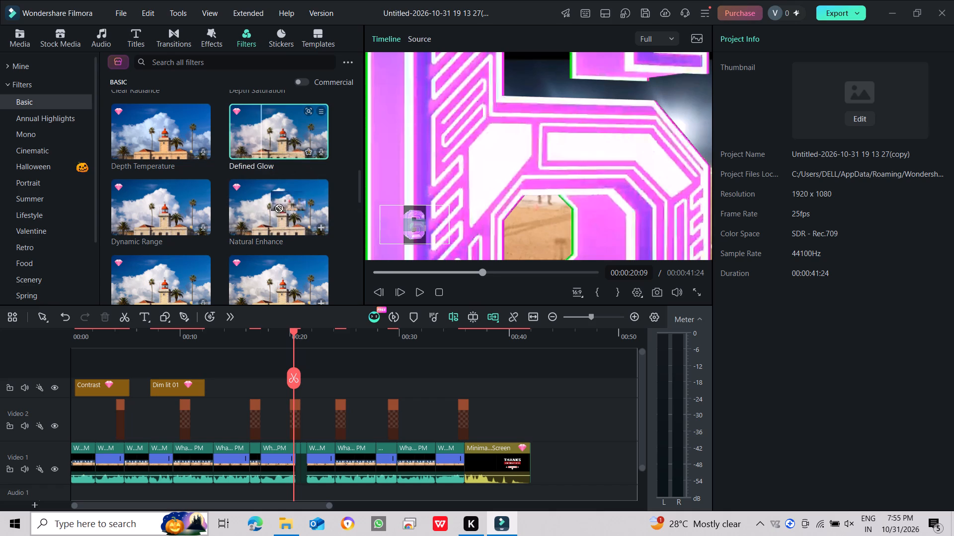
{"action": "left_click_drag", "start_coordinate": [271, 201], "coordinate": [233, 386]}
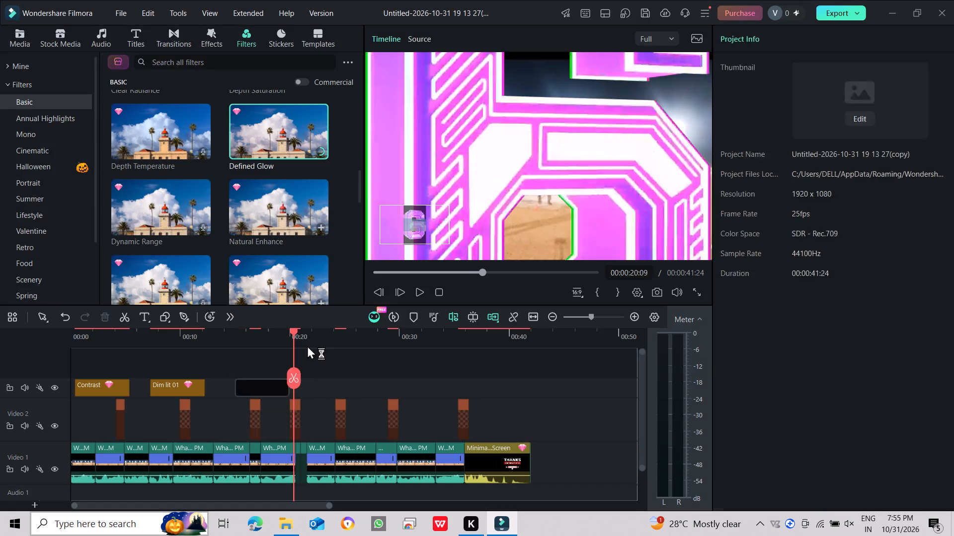
Preview the footage with the Defined Glow filter from about 13 seconds.
{"action": "left_click_drag", "start_coordinate": [294, 332], "coordinate": [216, 335]}
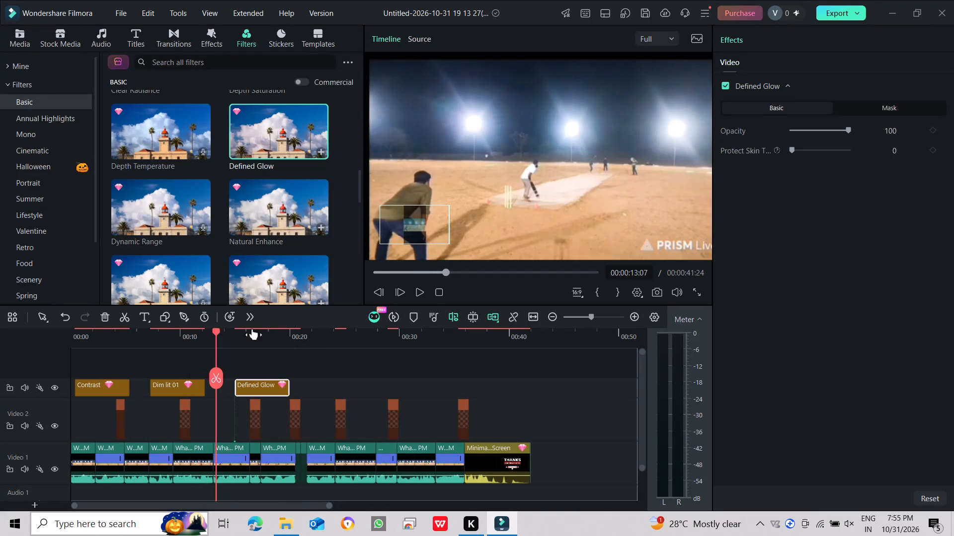
{"action": "left_click", "coordinate": [420, 288]}
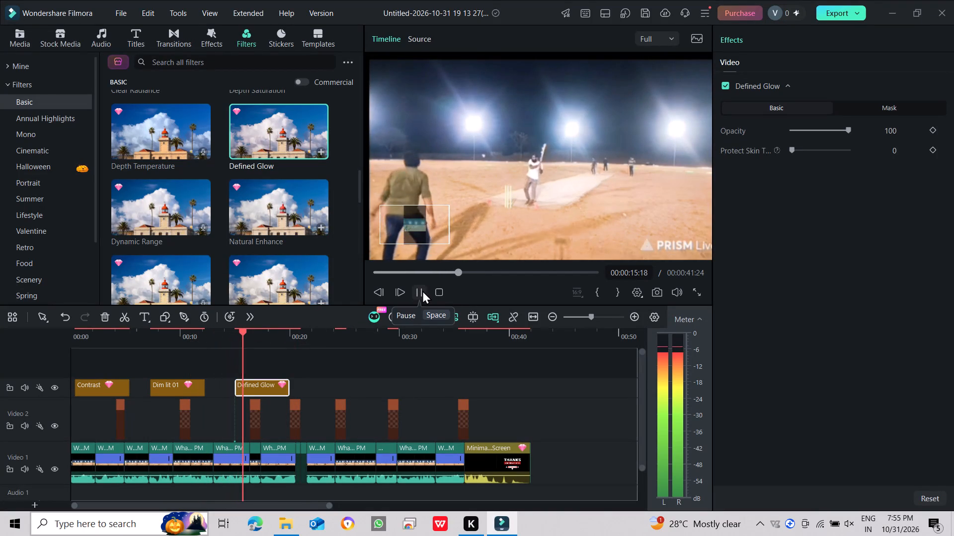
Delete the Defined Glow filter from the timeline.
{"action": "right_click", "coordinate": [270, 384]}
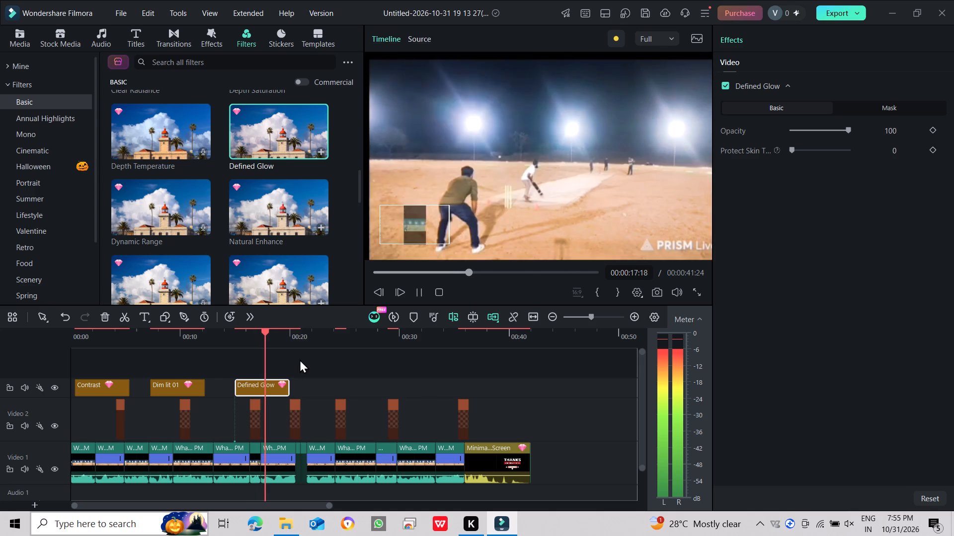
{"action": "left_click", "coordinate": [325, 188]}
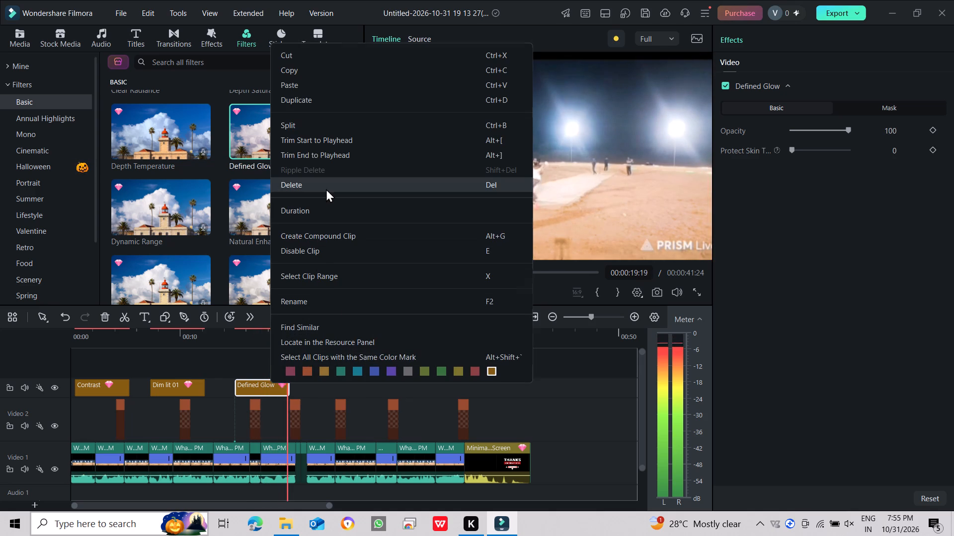
Find the Light Teal filter among the Basic filters and place it after Dim lit 01 on the same track, at about 14 seconds.
{"action": "scroll", "coordinate": [287, 178], "scroll_direction": "up", "scroll_amount": 5}
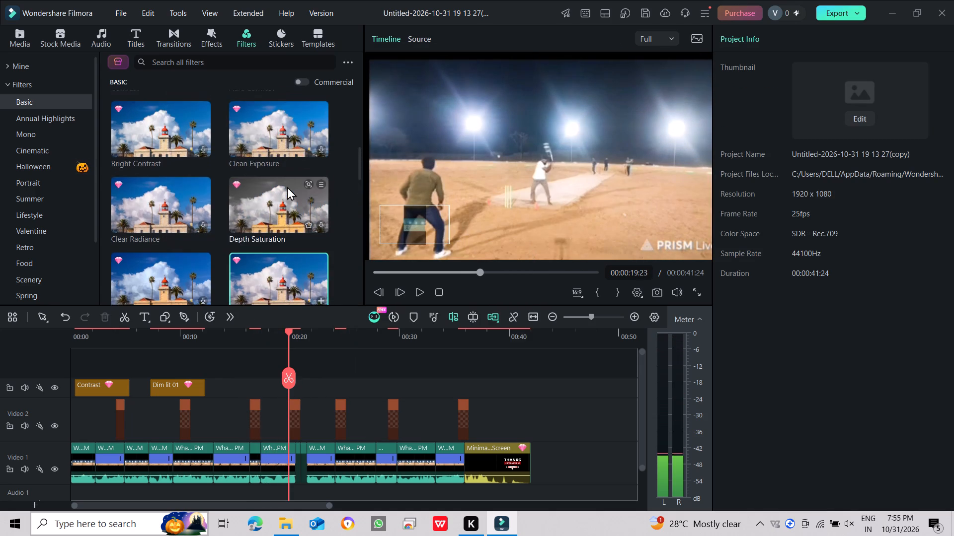
{"action": "scroll", "coordinate": [287, 188], "scroll_direction": "up", "scroll_amount": 8}
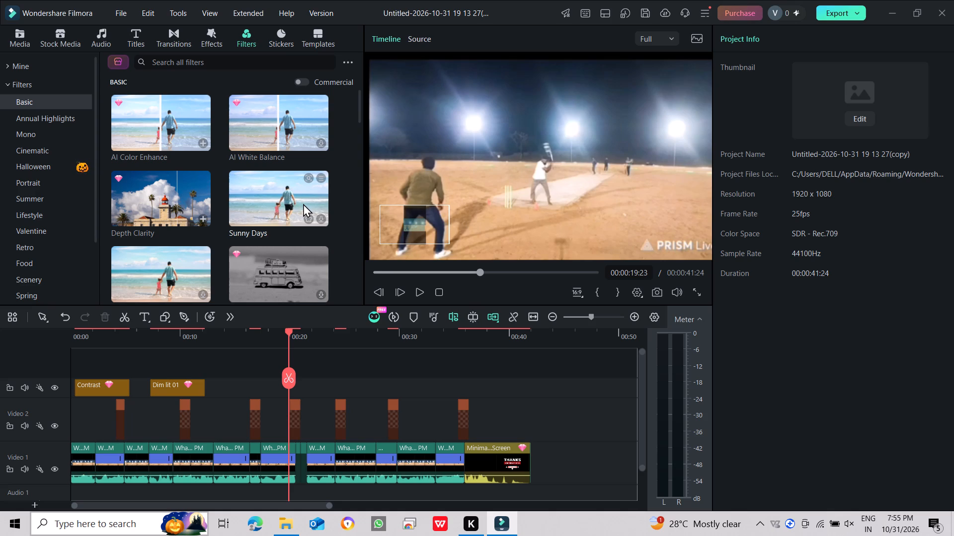
{"action": "scroll", "coordinate": [304, 203], "scroll_direction": "down", "scroll_amount": 14}
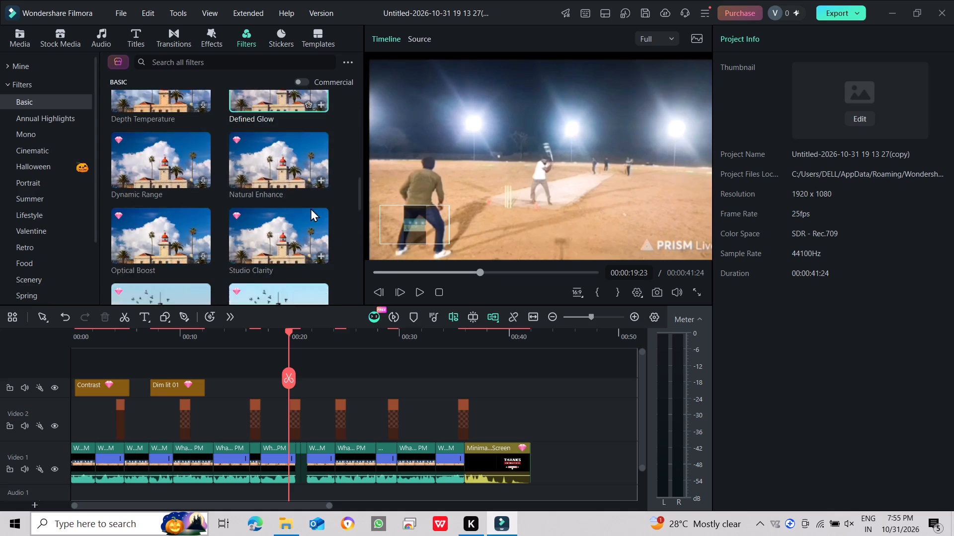
{"action": "scroll", "coordinate": [311, 208], "scroll_direction": "down", "scroll_amount": 8}
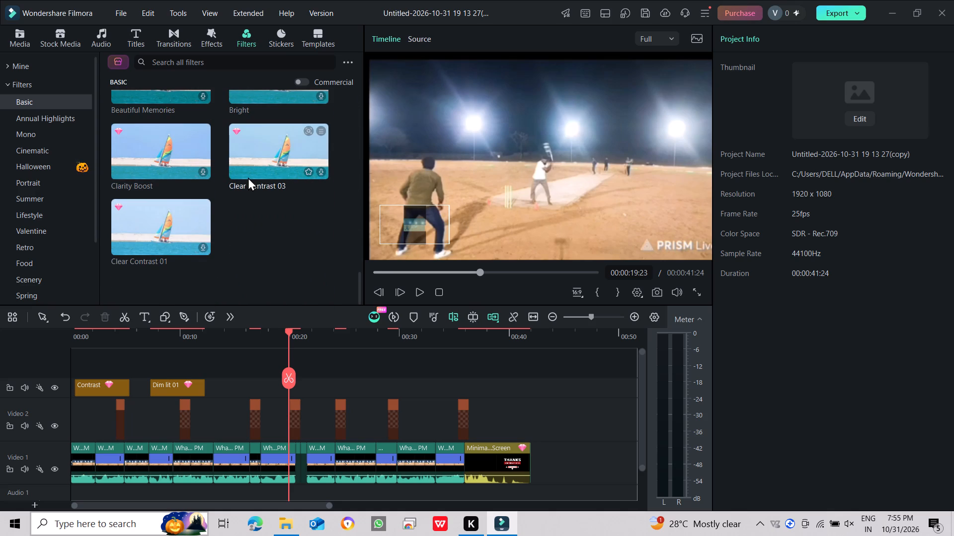
{"action": "scroll", "coordinate": [248, 177], "scroll_direction": "up", "scroll_amount": 1}
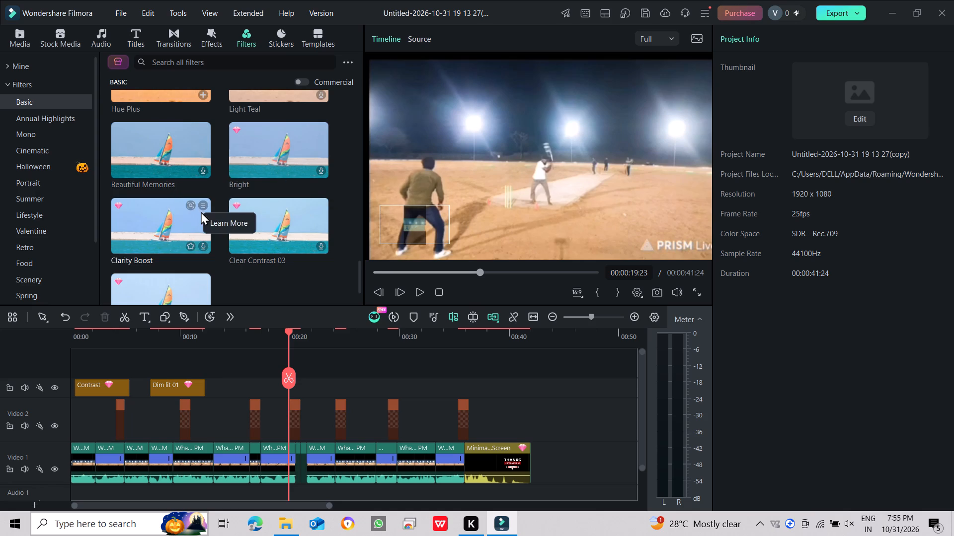
{"action": "scroll", "coordinate": [201, 211], "scroll_direction": "up", "scroll_amount": 1}
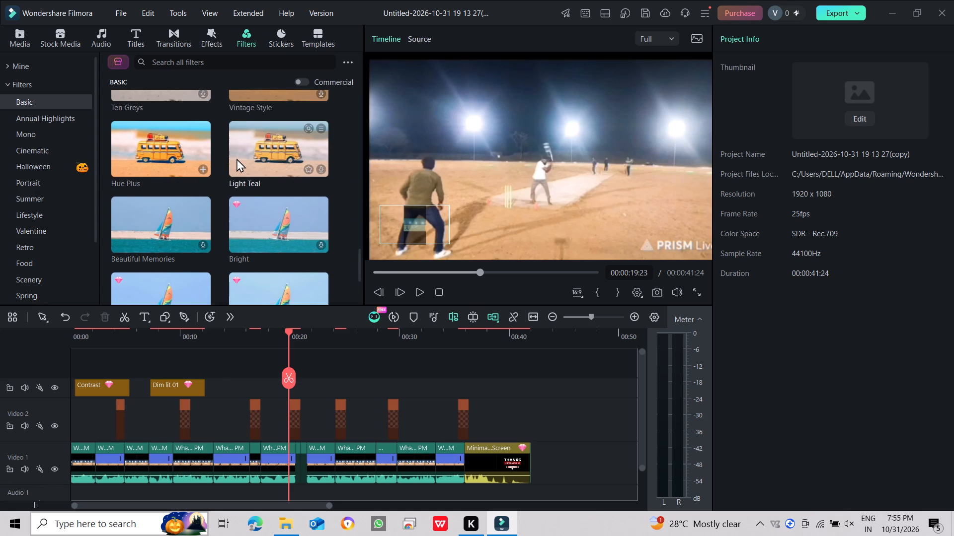
{"action": "left_click_drag", "start_coordinate": [237, 158], "coordinate": [221, 386]}
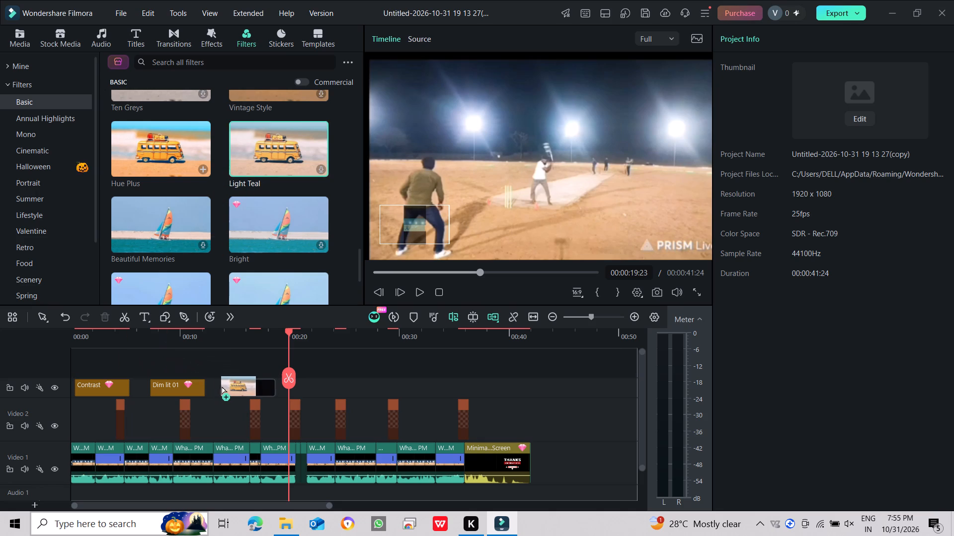
{"action": "left_click_drag", "start_coordinate": [221, 386], "coordinate": [223, 386]}
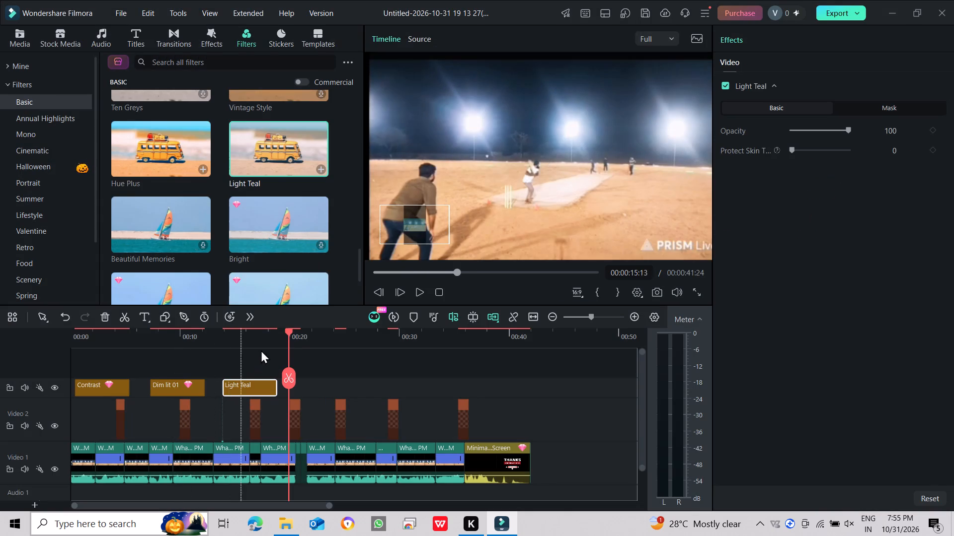
Preview the footage with the Light Teal filter from about 12 seconds.
{"action": "left_click_drag", "start_coordinate": [291, 329], "coordinate": [207, 323]}
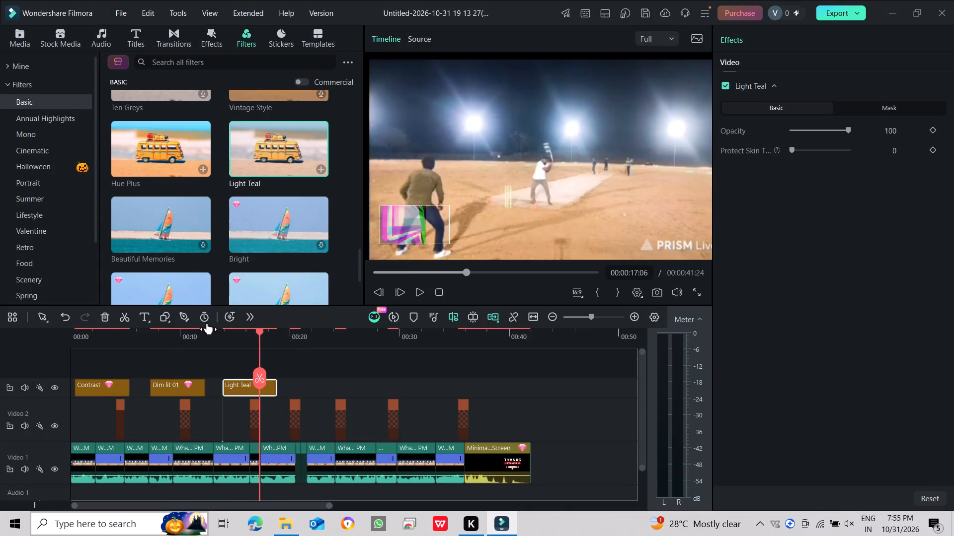
{"action": "left_click_drag", "start_coordinate": [207, 323], "coordinate": [210, 320]}
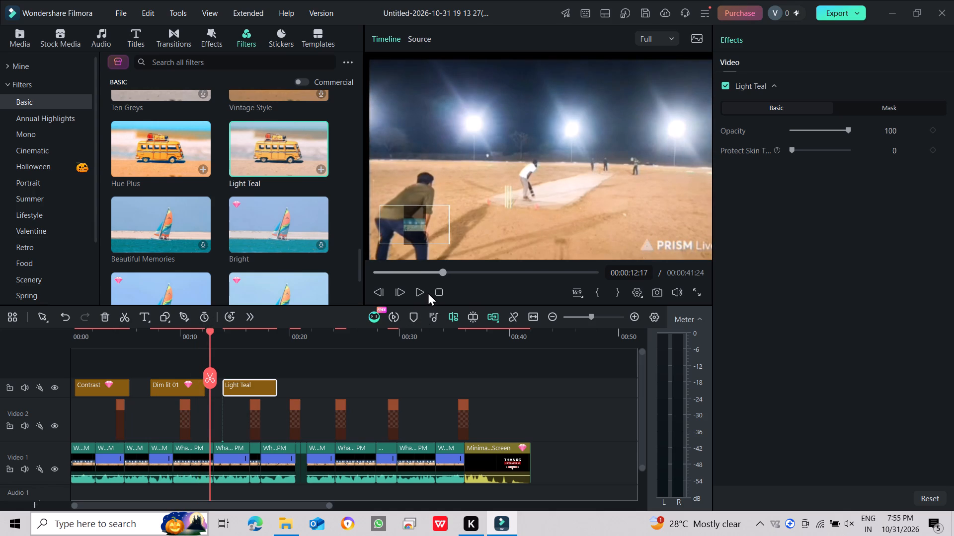
{"action": "left_click", "coordinate": [424, 292]}
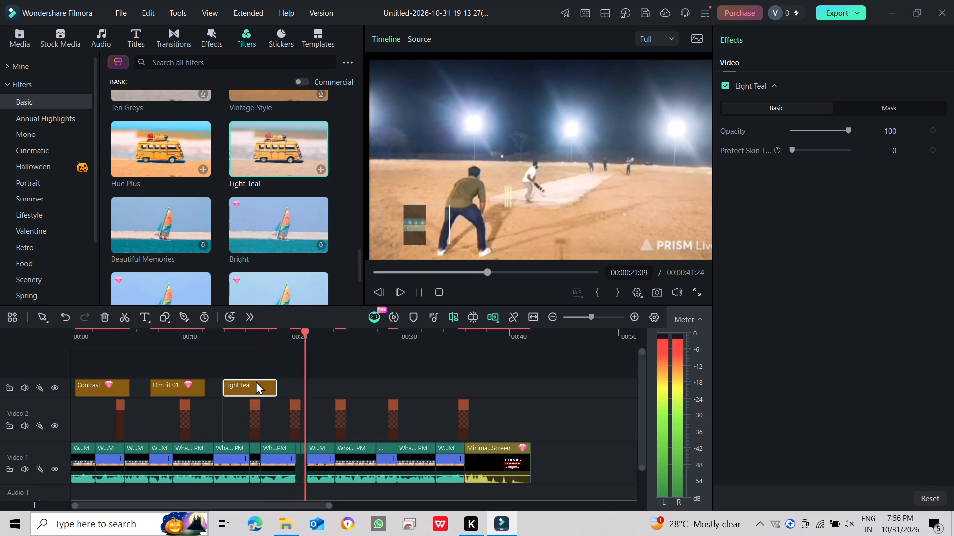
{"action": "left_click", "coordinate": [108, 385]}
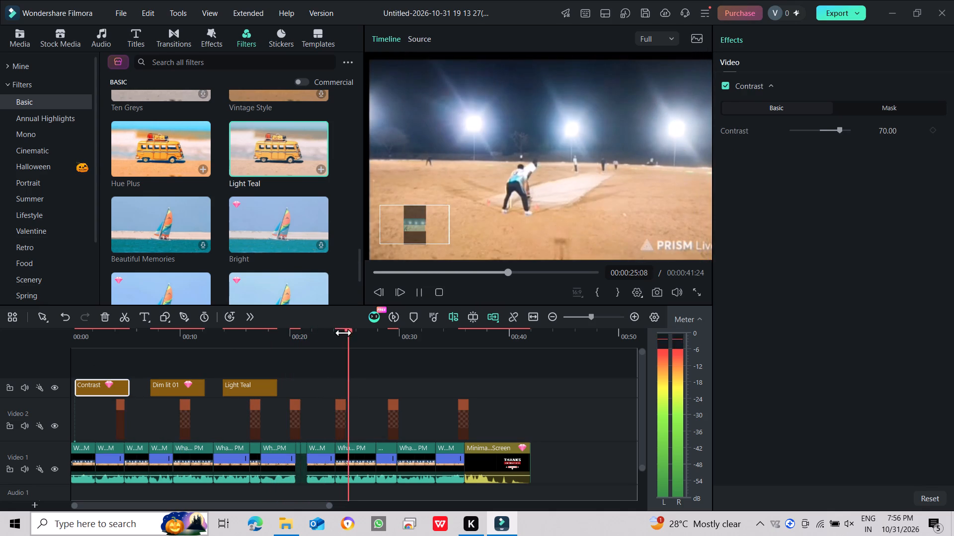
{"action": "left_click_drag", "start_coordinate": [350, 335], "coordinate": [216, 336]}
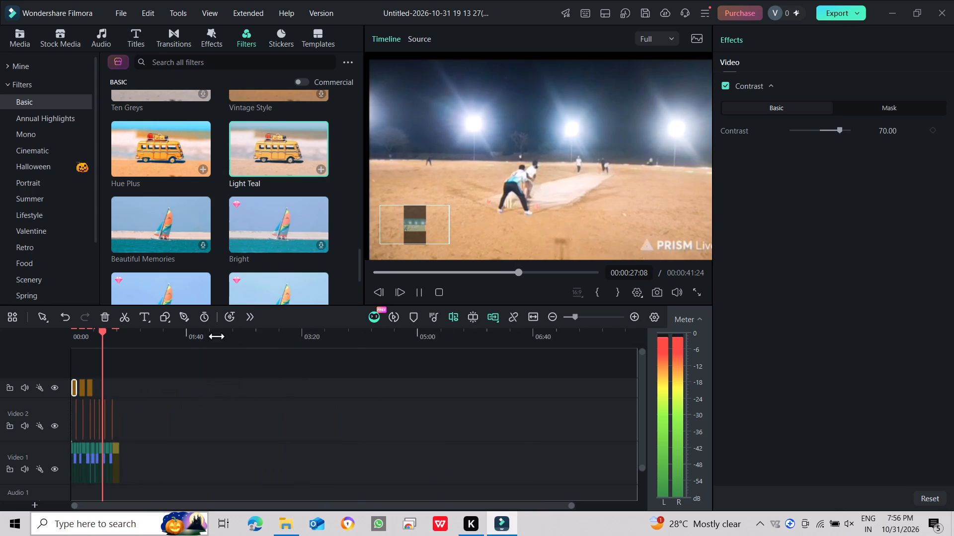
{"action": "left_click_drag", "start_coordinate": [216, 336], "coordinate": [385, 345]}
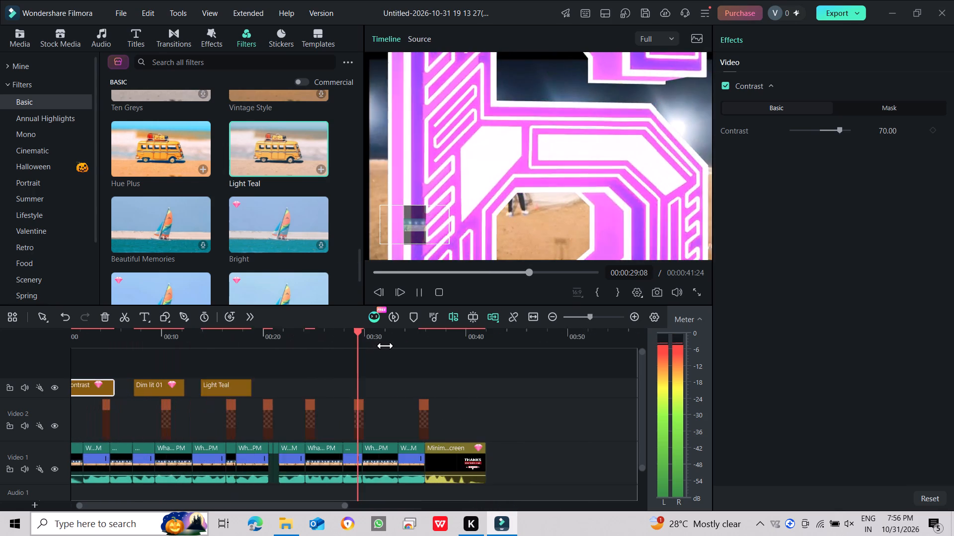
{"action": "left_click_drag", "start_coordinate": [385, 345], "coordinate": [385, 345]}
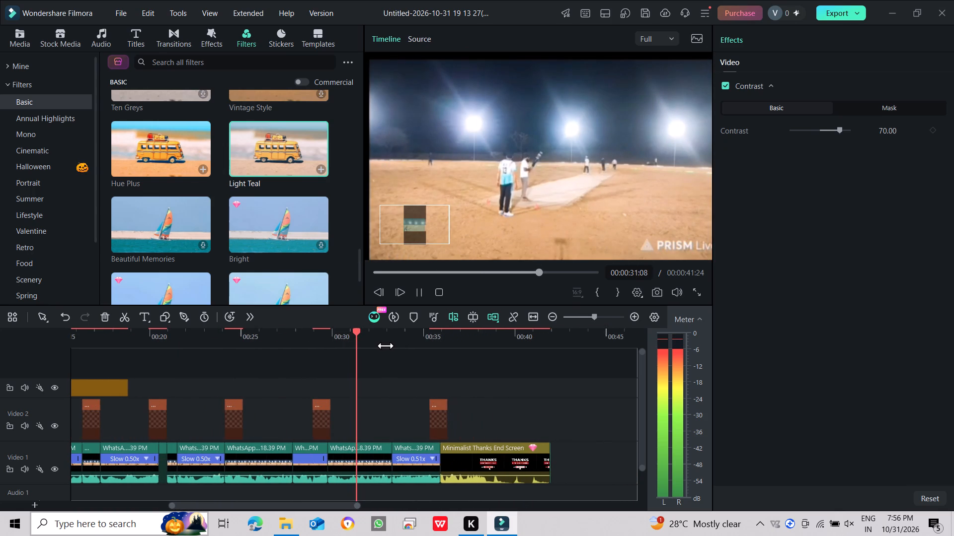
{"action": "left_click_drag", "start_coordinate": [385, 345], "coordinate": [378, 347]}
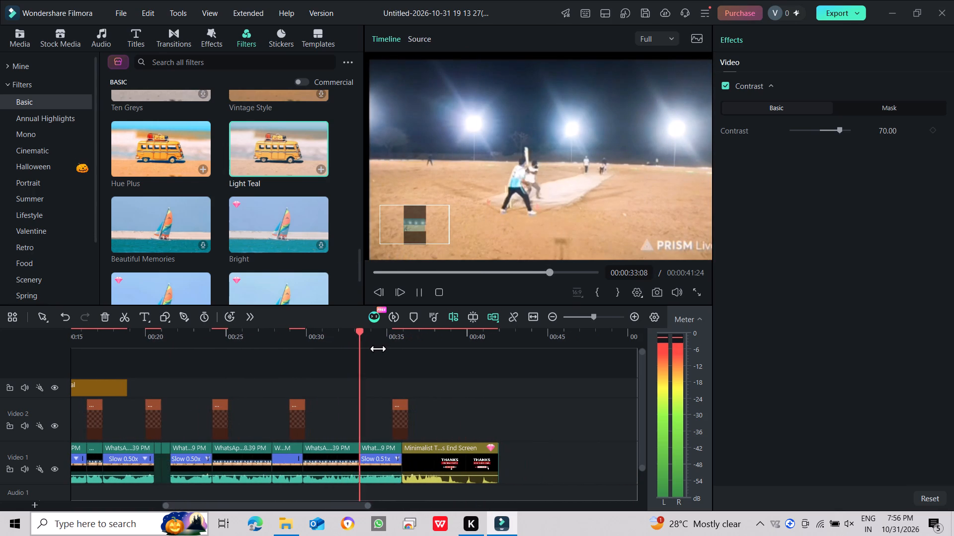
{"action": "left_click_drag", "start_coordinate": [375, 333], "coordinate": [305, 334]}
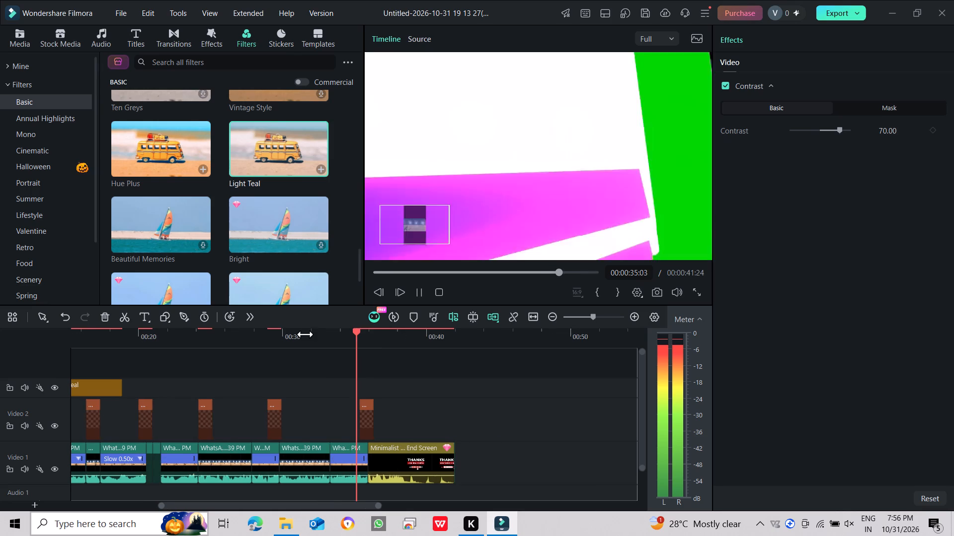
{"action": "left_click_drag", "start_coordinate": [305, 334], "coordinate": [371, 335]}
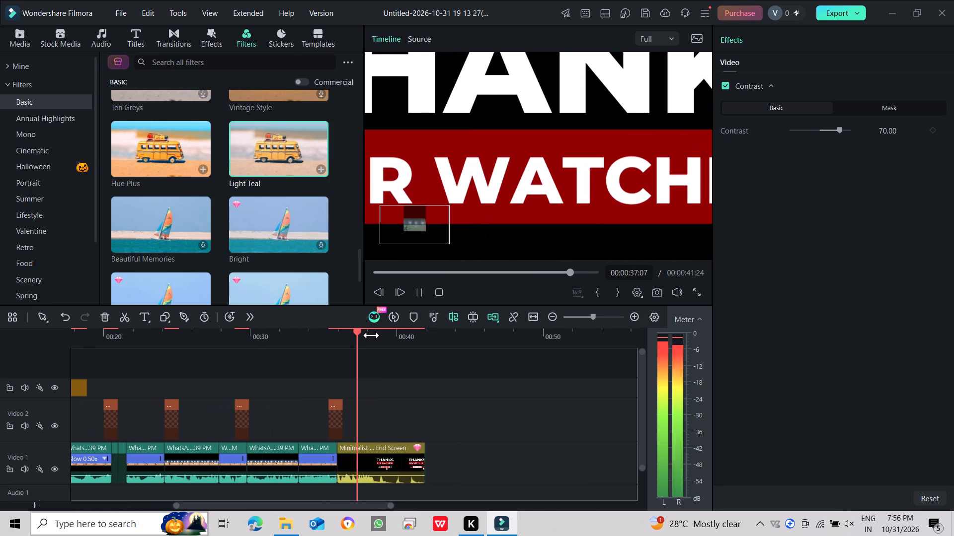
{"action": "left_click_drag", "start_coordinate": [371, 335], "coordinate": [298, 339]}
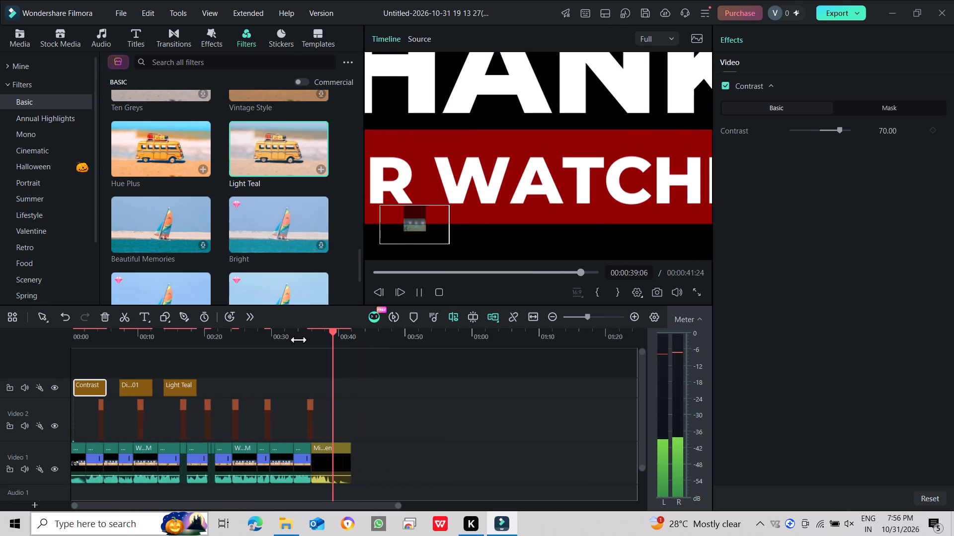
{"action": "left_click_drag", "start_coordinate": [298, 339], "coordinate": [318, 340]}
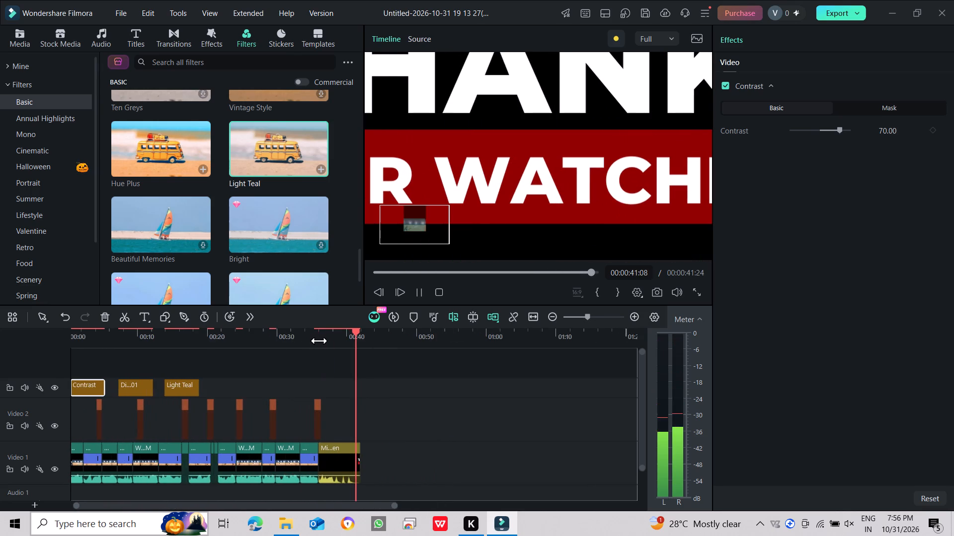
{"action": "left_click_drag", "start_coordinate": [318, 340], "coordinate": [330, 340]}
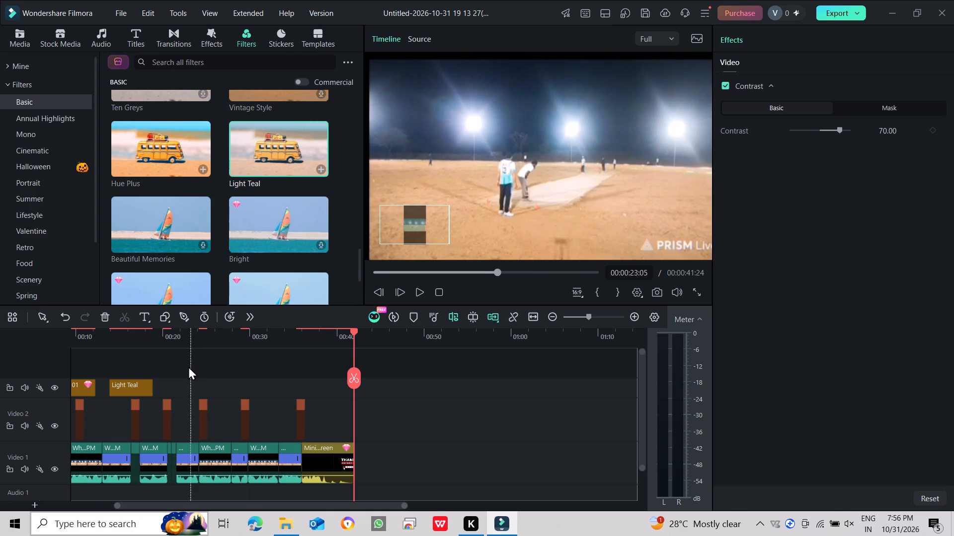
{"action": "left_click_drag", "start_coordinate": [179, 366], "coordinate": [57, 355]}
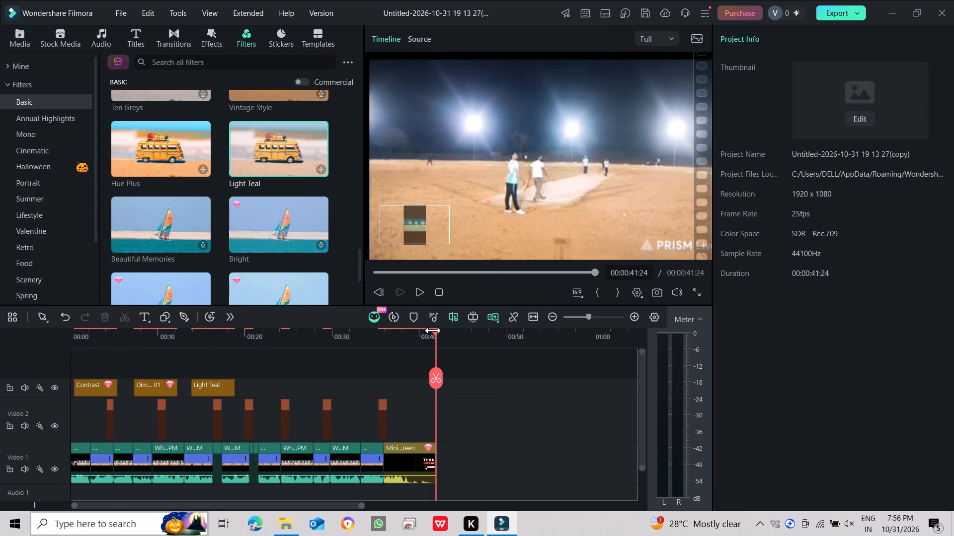
Preview the footage from the beginning of the timeline to compare the Contrast, Dim lit 01 and Light Teal filters.
{"action": "left_click", "coordinate": [432, 330]}
{"action": "left_click_drag", "start_coordinate": [432, 330], "coordinate": [328, 334]}
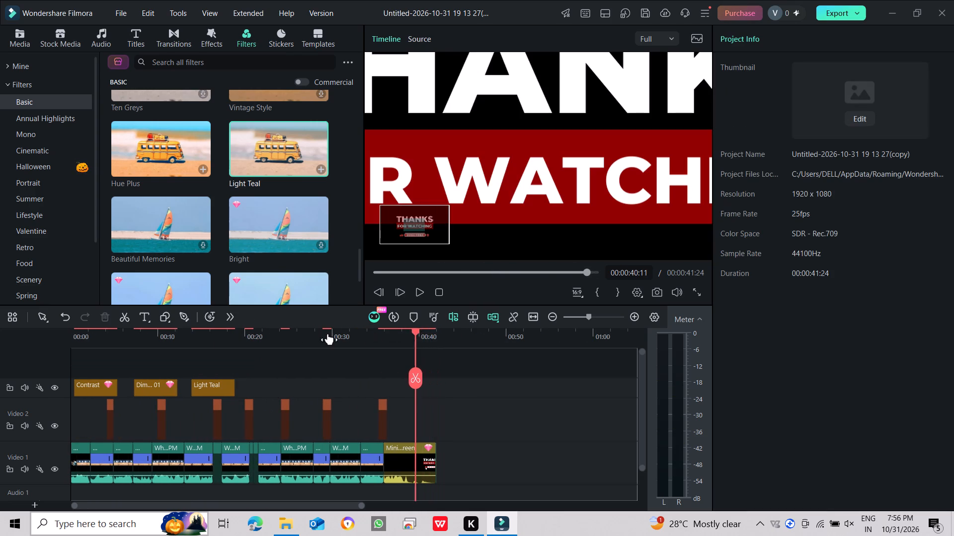
{"action": "left_click_drag", "start_coordinate": [328, 334], "coordinate": [119, 350]}
{"action": "left_click", "coordinate": [119, 350]}
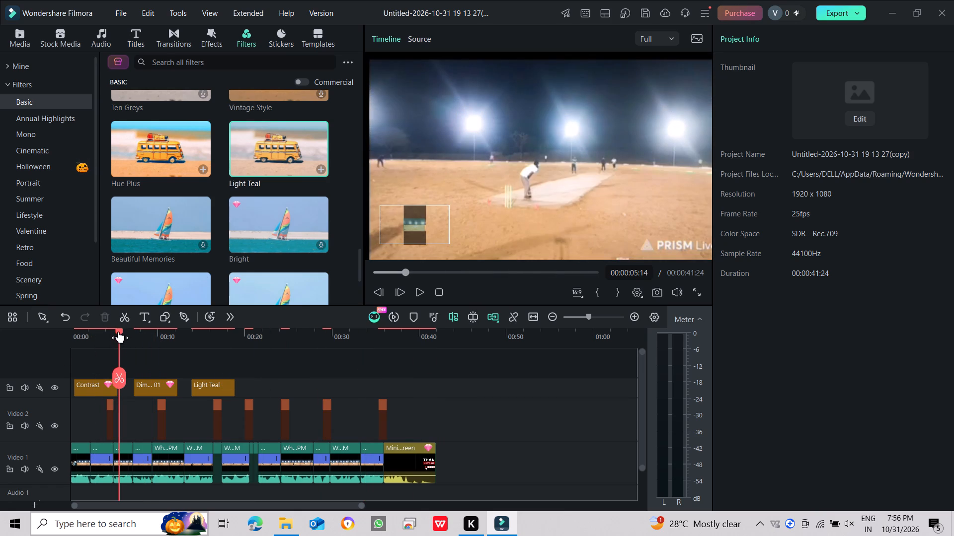
{"action": "left_click_drag", "start_coordinate": [119, 332], "coordinate": [42, 336]}
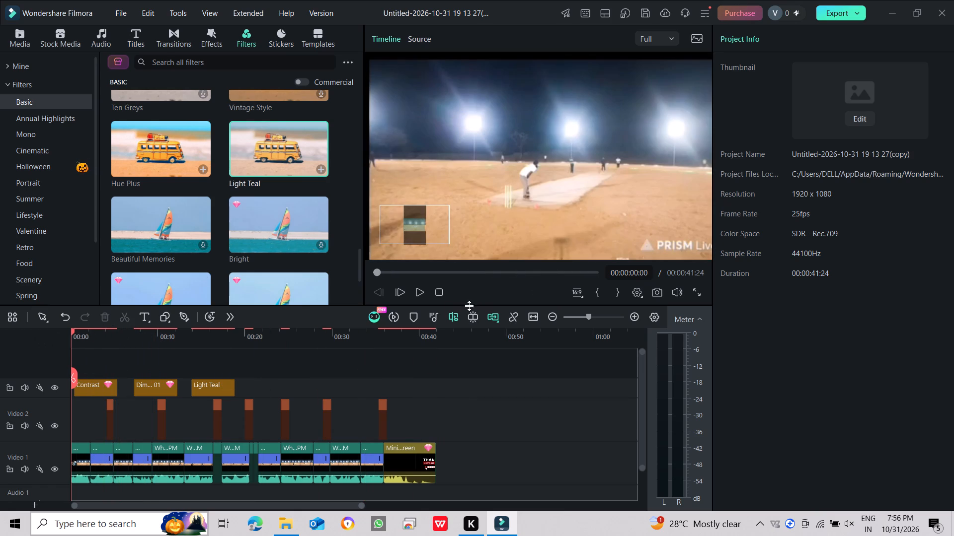
{"action": "left_click", "coordinate": [416, 293]}
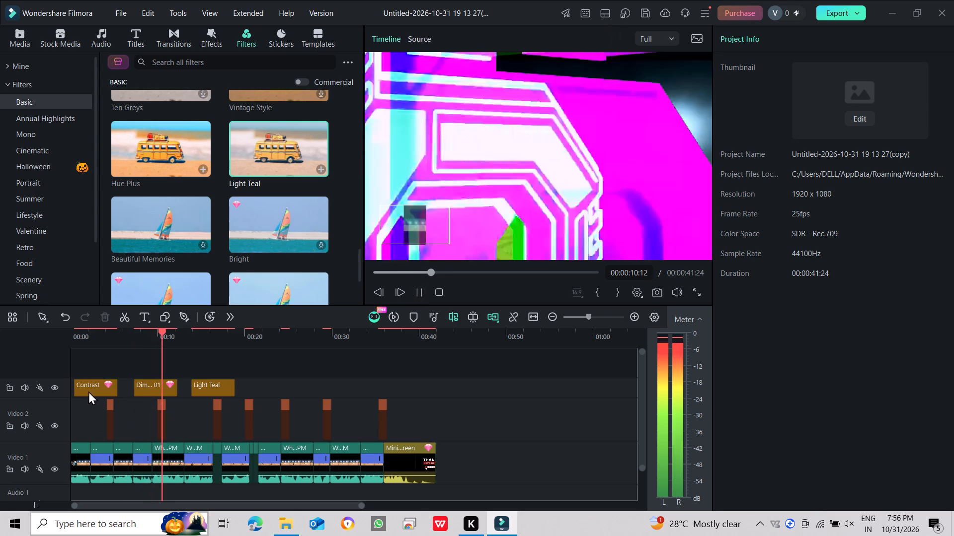
Delete the Contrast and Light Teal filters from the timeline, keeping only Dim lit 01.
{"action": "left_click", "coordinate": [82, 386]}
{"action": "right_click", "coordinate": [83, 384]}
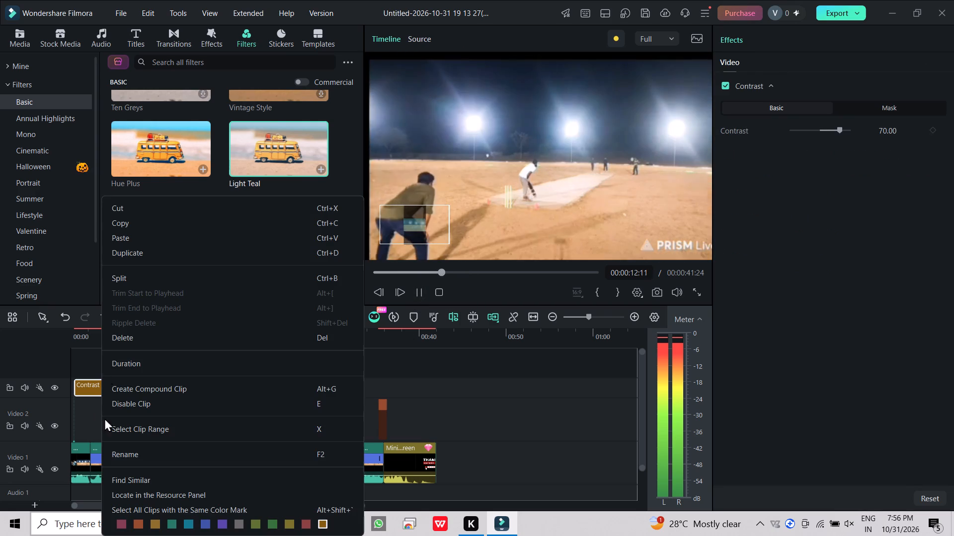
{"action": "left_click", "coordinate": [154, 343]}
{"action": "right_click", "coordinate": [223, 392]}
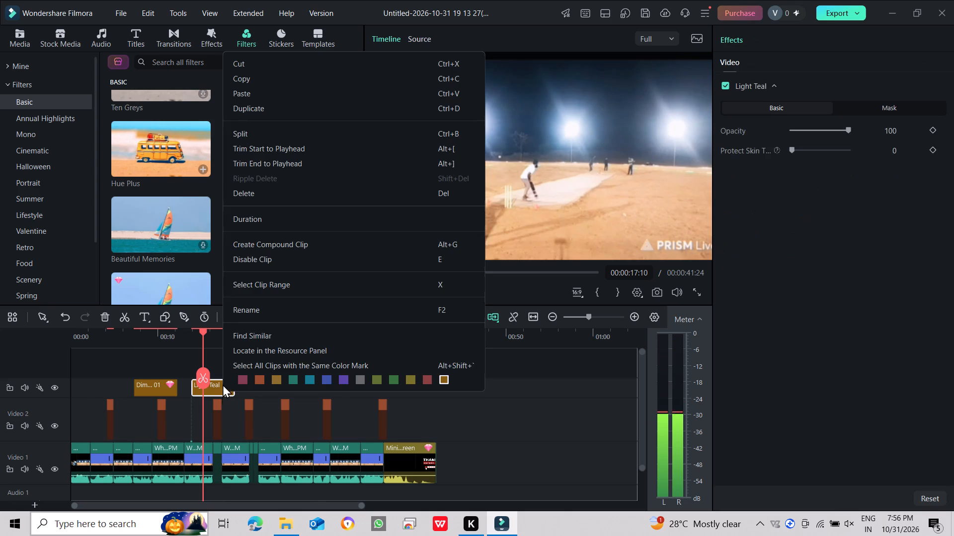
{"action": "left_click", "coordinate": [253, 199]}
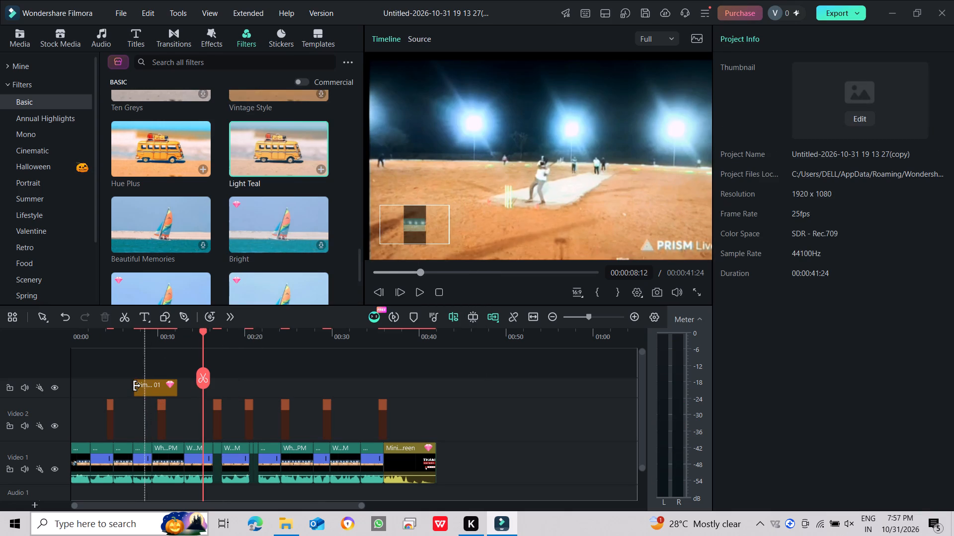
Extend the Dim lit 01 filter on both sides so it runs from the start of the timeline to about 36 seconds.
{"action": "left_click_drag", "start_coordinate": [137, 386], "coordinate": [17, 386]}
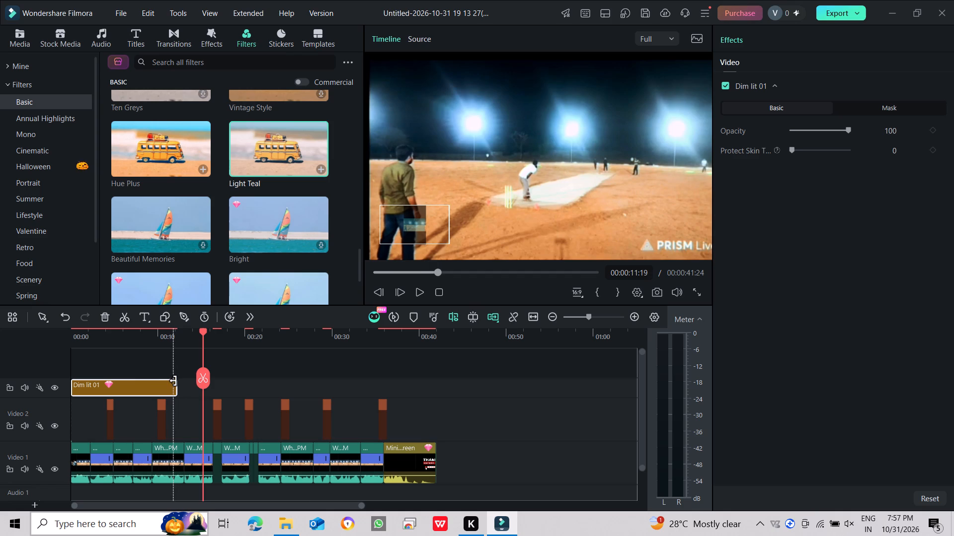
{"action": "left_click_drag", "start_coordinate": [173, 381], "coordinate": [399, 372]}
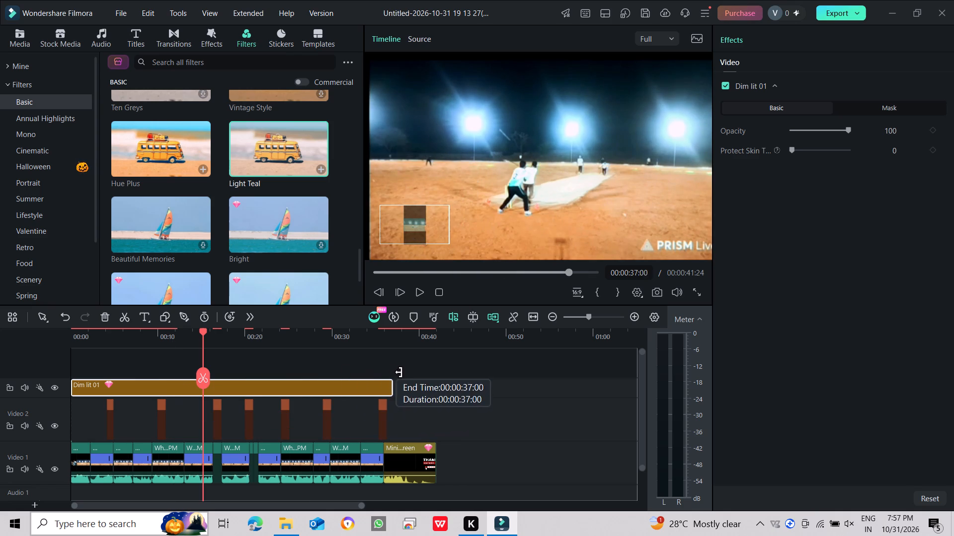
{"action": "left_click_drag", "start_coordinate": [399, 372], "coordinate": [384, 377]}
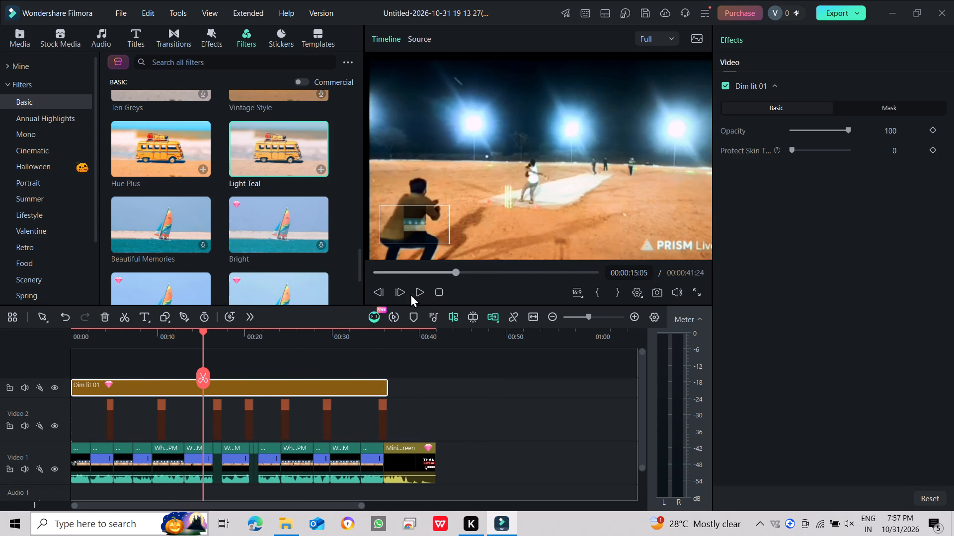
Preview the whole video from the beginning with the extended Dim lit 01 filter.
{"action": "left_click_drag", "start_coordinate": [399, 275], "coordinate": [347, 286]}
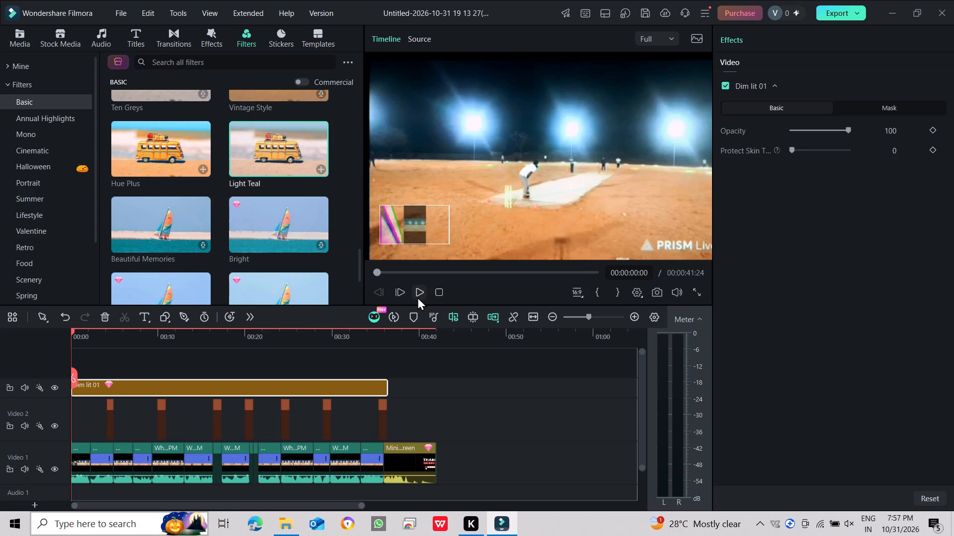
{"action": "left_click", "coordinate": [417, 297]}
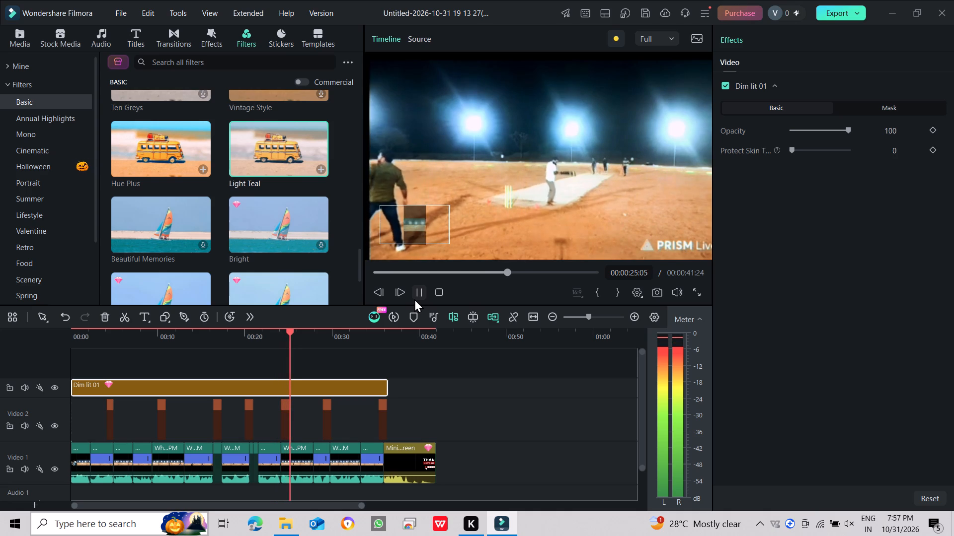
Browse the Zoom category of the video effects for an effect that suits the cricket footage.
{"action": "left_click", "coordinate": [218, 46]}
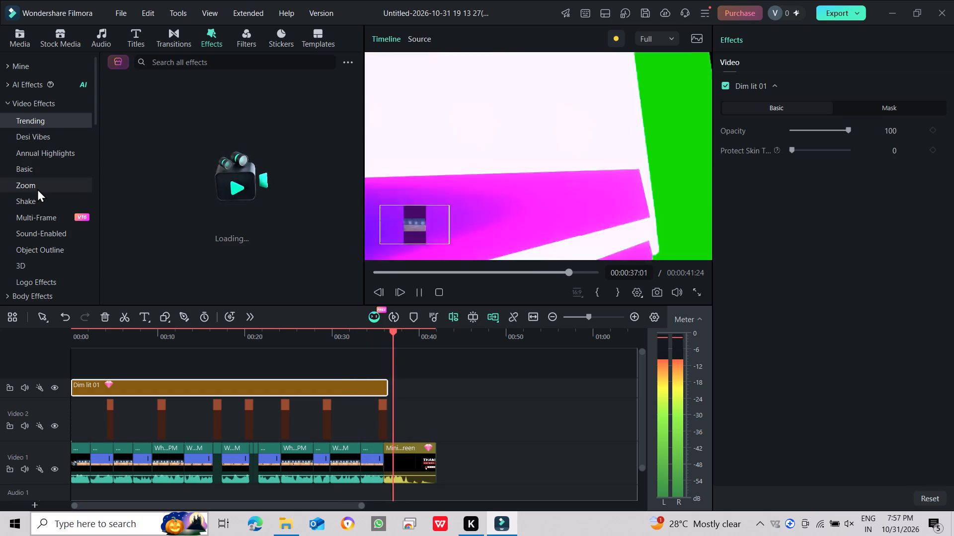
{"action": "left_click", "coordinate": [37, 189]}
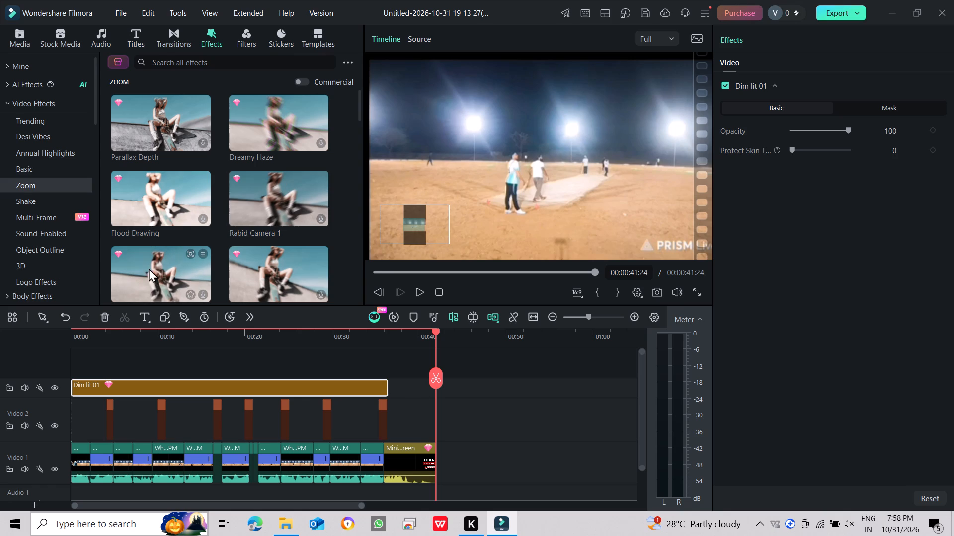
{"action": "scroll", "coordinate": [173, 182], "scroll_direction": "down", "scroll_amount": 1}
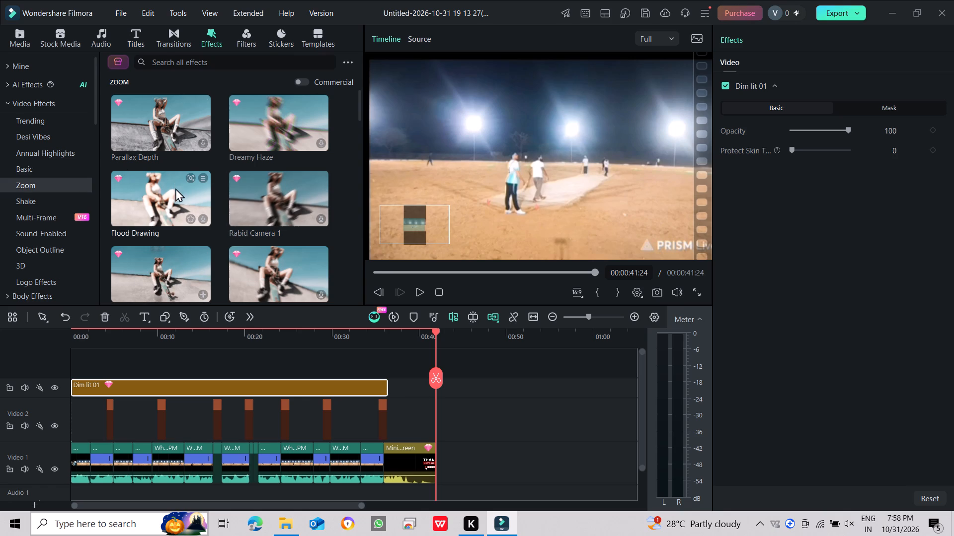
{"action": "scroll", "coordinate": [174, 196], "scroll_direction": "down", "scroll_amount": 2}
{"action": "scroll", "coordinate": [184, 252], "scroll_direction": "down", "scroll_amount": 1}
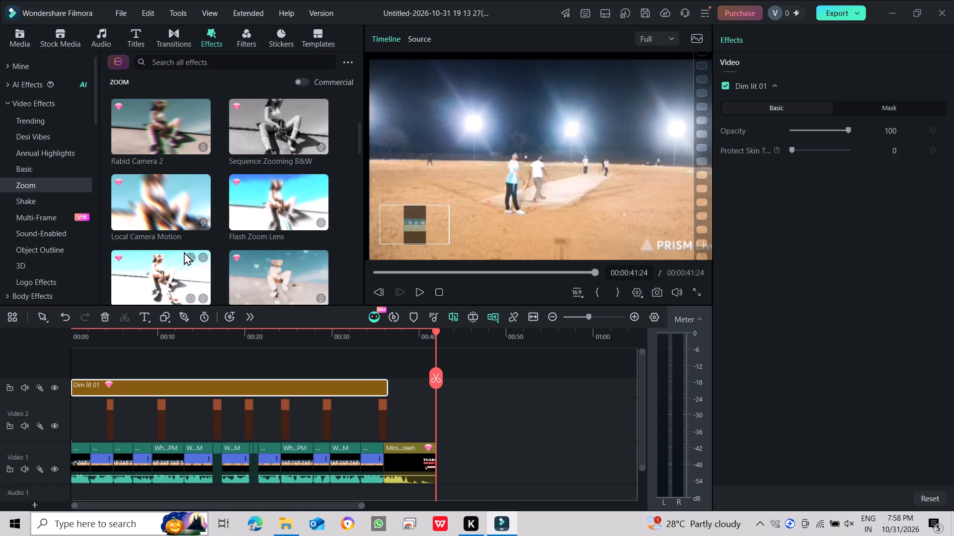
{"action": "scroll", "coordinate": [186, 258], "scroll_direction": "down", "scroll_amount": 2}
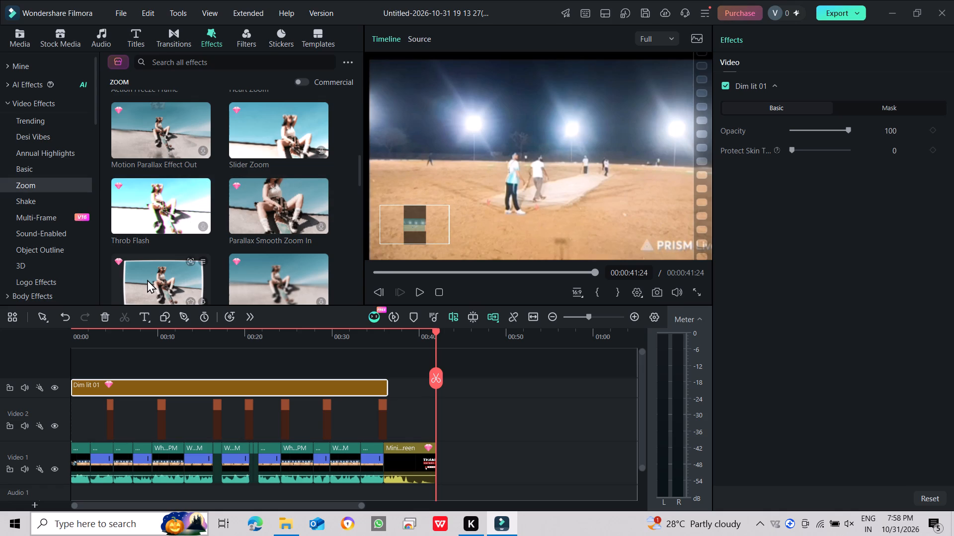
{"action": "scroll", "coordinate": [147, 279], "scroll_direction": "down", "scroll_amount": 1}
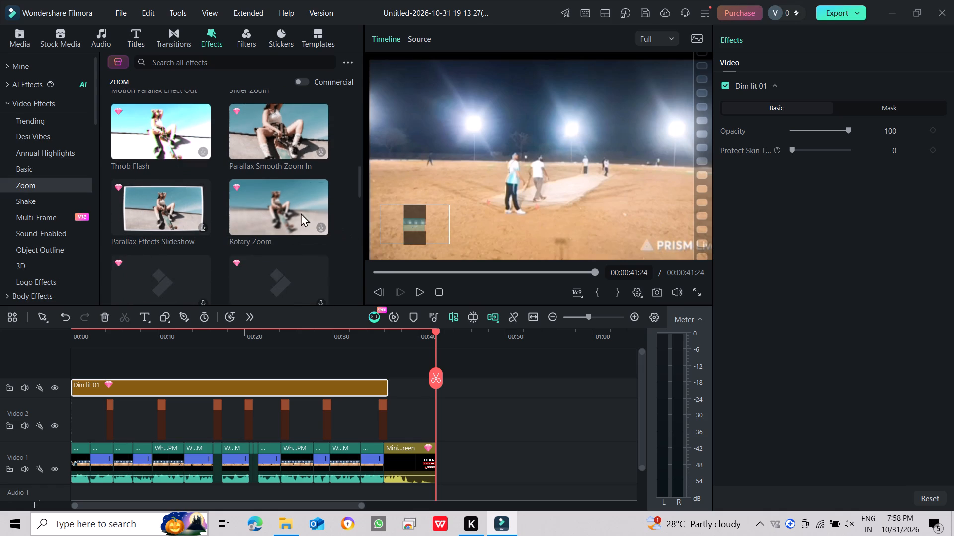
{"action": "scroll", "coordinate": [285, 225], "scroll_direction": "down", "scroll_amount": 1}
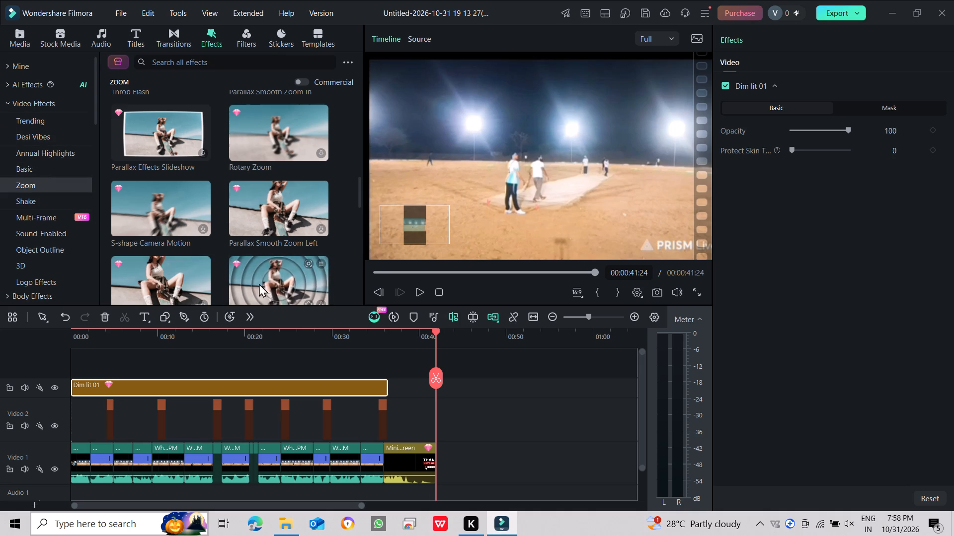
{"action": "scroll", "coordinate": [250, 281], "scroll_direction": "down", "scroll_amount": 2}
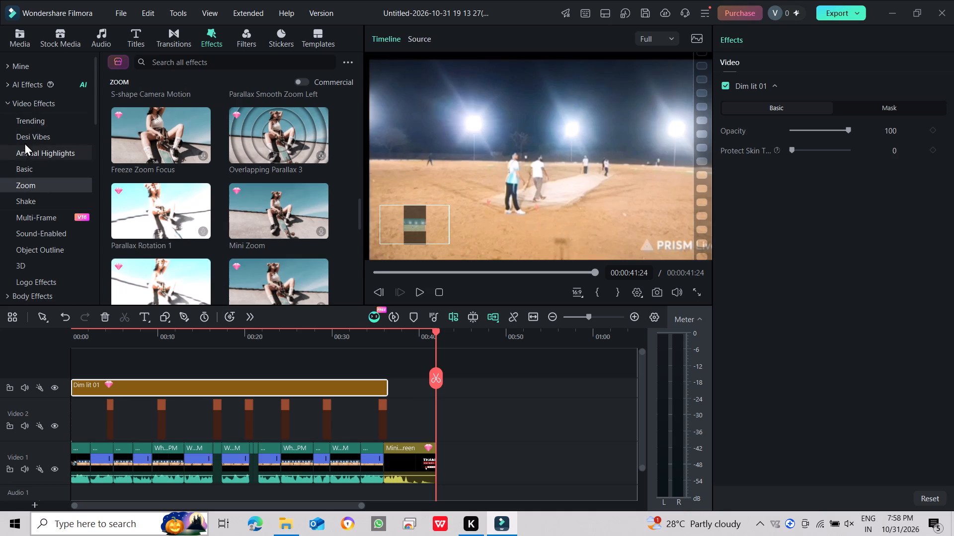
Find the 360 Subject Spin effect among the trending AI Effects and place it above the Dim lit 01 filter at about 3 seconds.
{"action": "left_click", "coordinate": [68, 106]}
{"action": "left_click", "coordinate": [67, 108]}
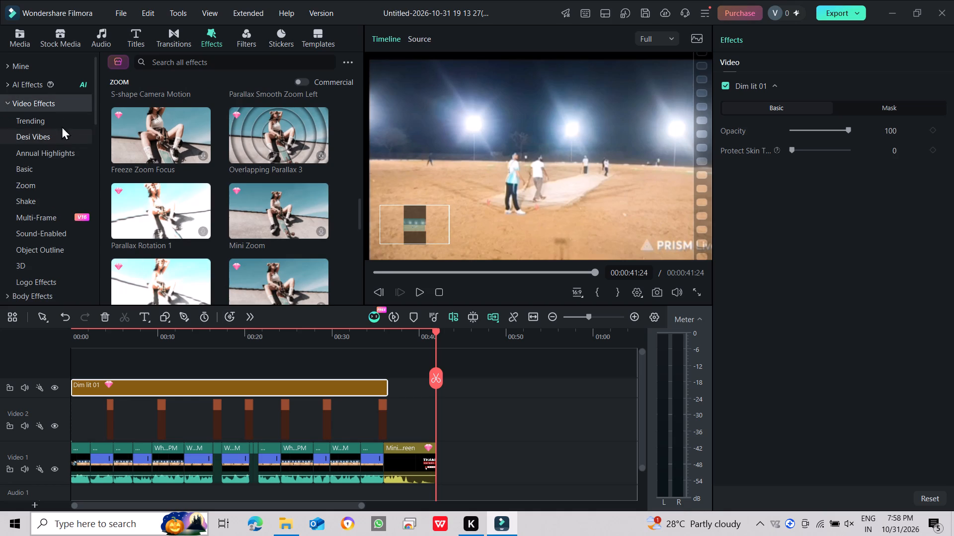
{"action": "left_click", "coordinate": [47, 89]}
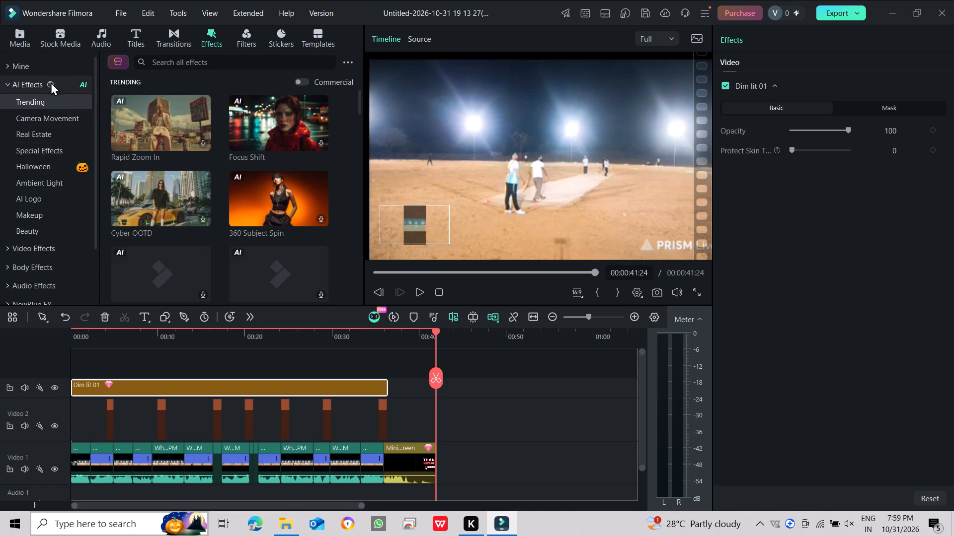
{"action": "left_click", "coordinate": [182, 63]}
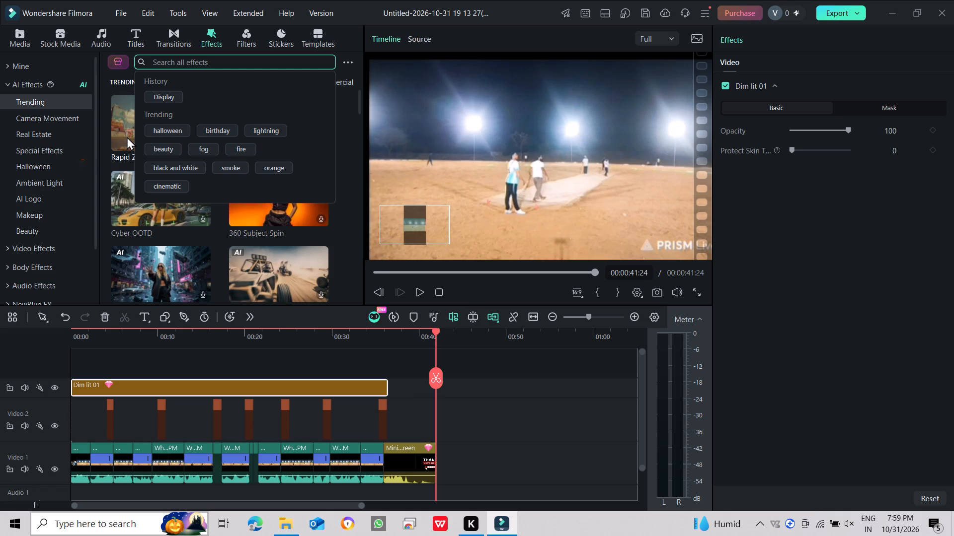
{"action": "left_click", "coordinate": [351, 174]}
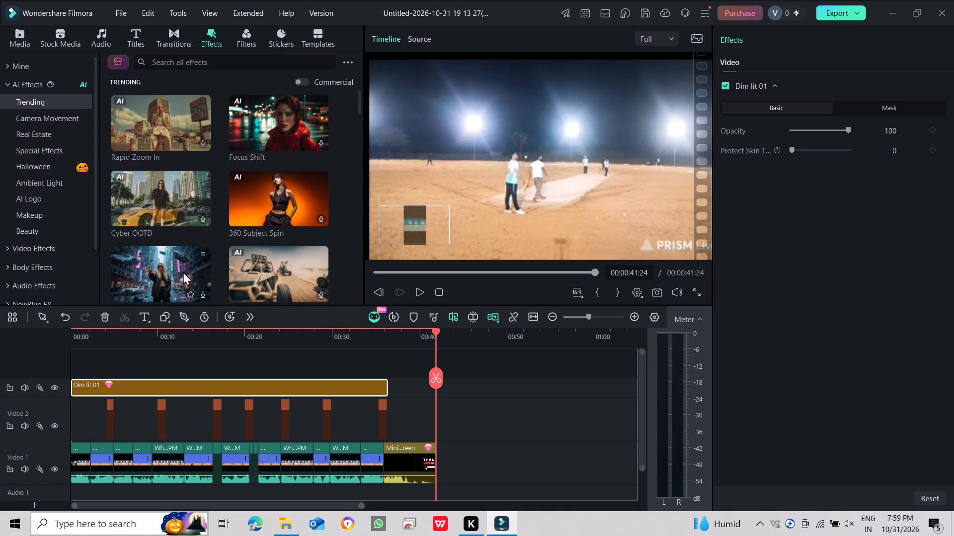
{"action": "scroll", "coordinate": [182, 271], "scroll_direction": "down", "scroll_amount": 2}
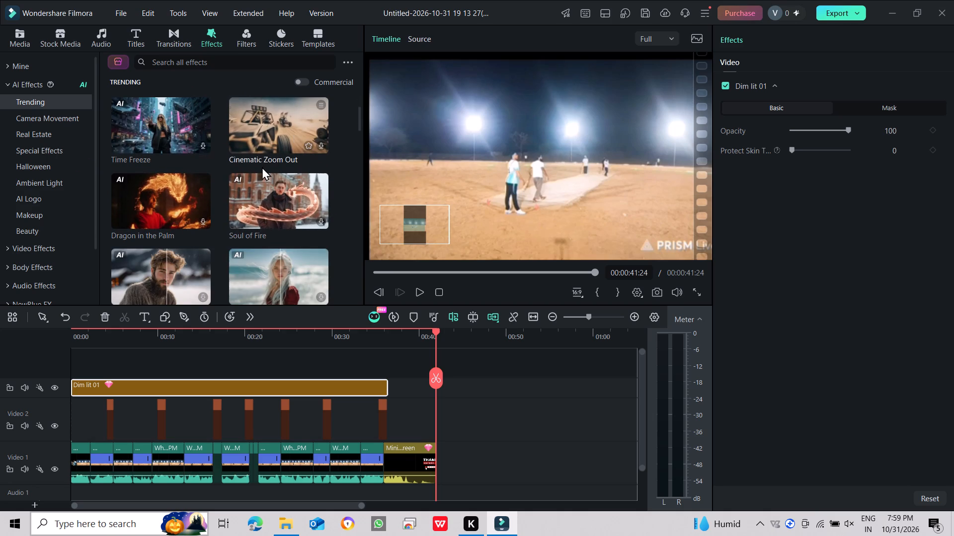
{"action": "scroll", "coordinate": [262, 168], "scroll_direction": "up", "scroll_amount": 1}
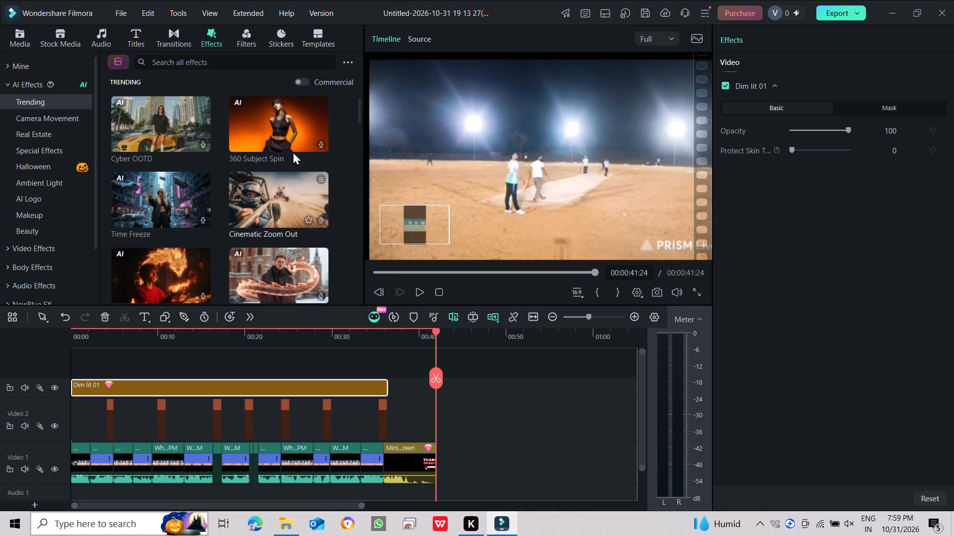
{"action": "left_click_drag", "start_coordinate": [294, 136], "coordinate": [94, 363]}
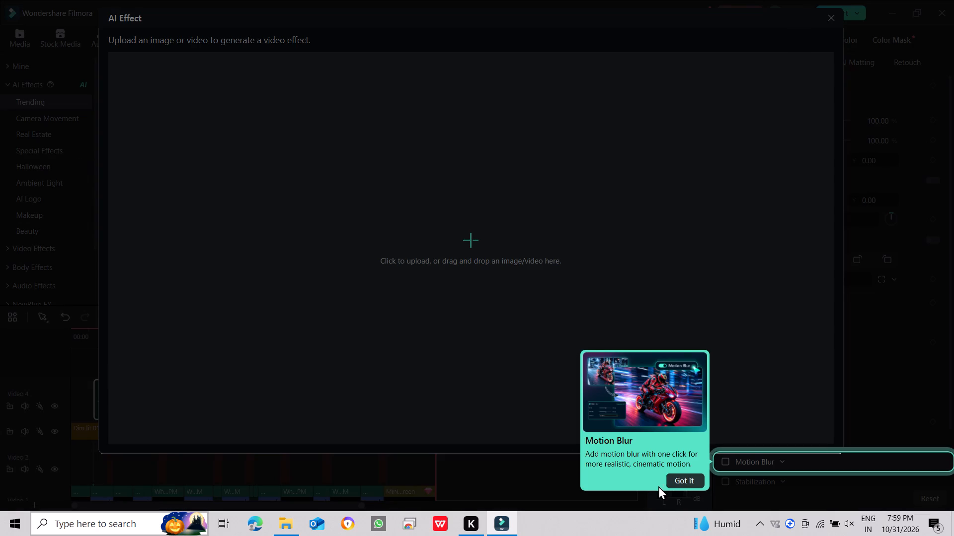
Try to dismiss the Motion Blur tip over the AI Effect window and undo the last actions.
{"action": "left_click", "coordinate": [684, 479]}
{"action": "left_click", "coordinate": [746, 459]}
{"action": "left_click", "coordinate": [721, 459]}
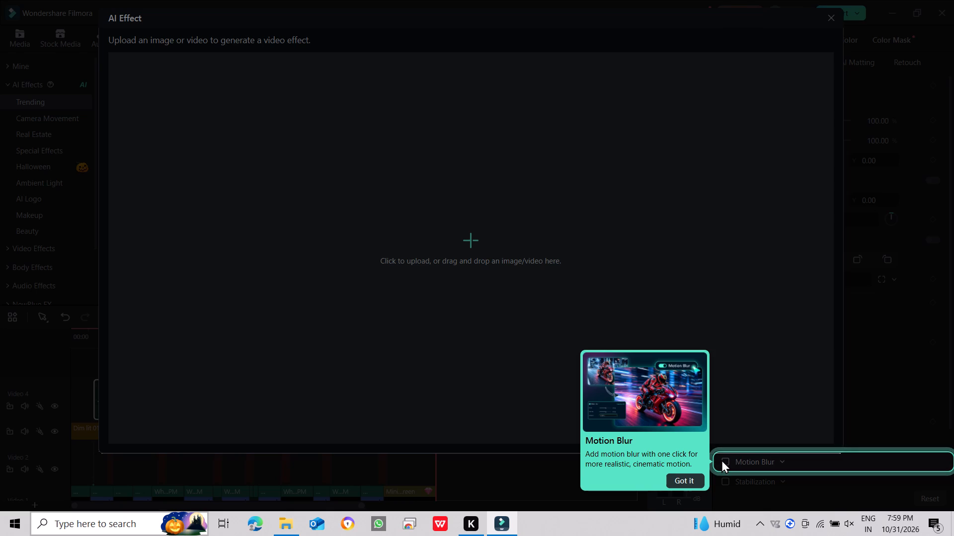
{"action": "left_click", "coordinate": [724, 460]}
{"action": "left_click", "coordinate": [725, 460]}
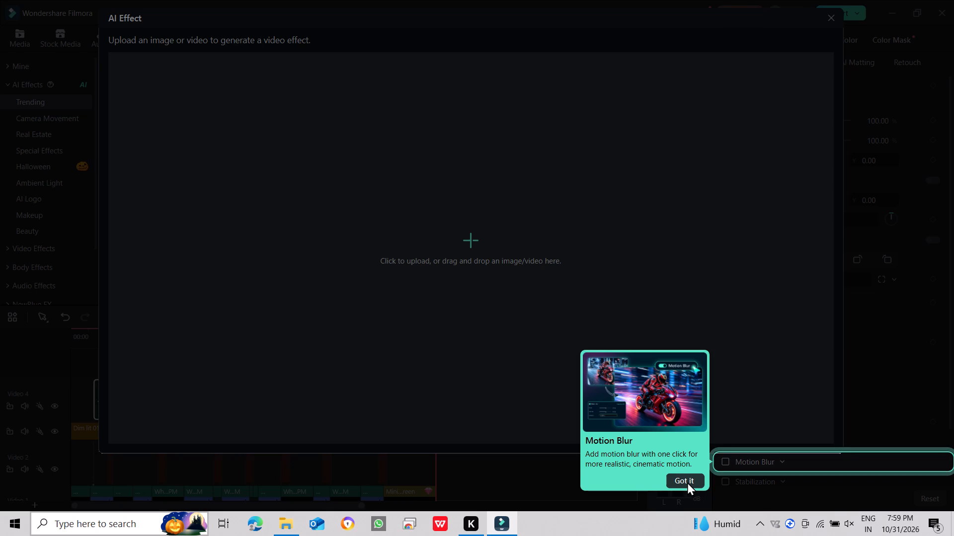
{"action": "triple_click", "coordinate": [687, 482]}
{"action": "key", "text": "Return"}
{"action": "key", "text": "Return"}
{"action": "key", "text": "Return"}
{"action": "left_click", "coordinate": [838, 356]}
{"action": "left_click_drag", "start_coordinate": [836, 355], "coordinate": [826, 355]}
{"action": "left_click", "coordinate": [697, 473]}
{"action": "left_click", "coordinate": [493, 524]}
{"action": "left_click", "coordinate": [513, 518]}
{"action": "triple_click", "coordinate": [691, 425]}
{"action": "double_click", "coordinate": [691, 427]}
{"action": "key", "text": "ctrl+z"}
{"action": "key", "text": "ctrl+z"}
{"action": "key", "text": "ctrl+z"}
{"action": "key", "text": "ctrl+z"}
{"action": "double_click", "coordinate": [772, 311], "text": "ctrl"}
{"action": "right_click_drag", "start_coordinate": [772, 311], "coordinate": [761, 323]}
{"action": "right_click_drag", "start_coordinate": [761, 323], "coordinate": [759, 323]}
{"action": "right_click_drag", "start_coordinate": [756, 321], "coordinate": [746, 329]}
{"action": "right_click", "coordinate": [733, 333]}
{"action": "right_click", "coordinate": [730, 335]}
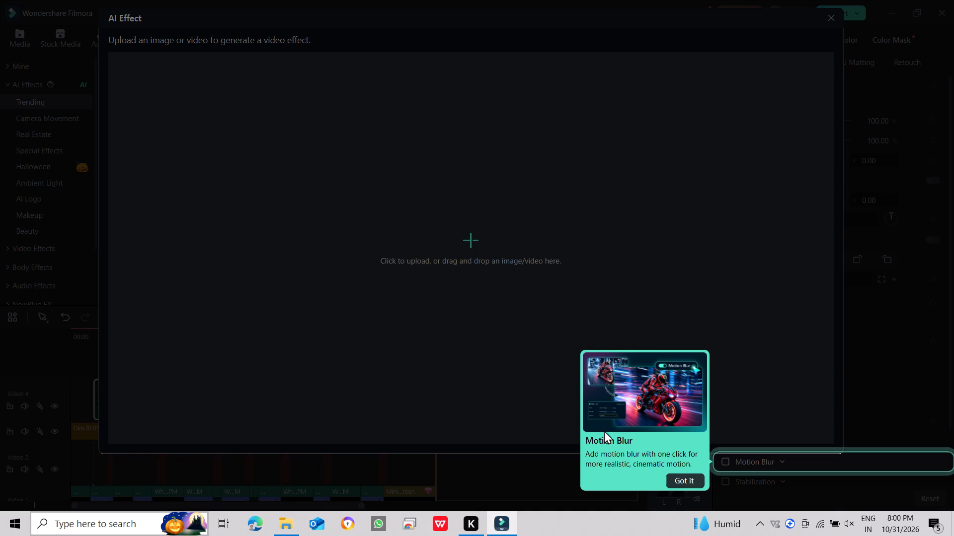